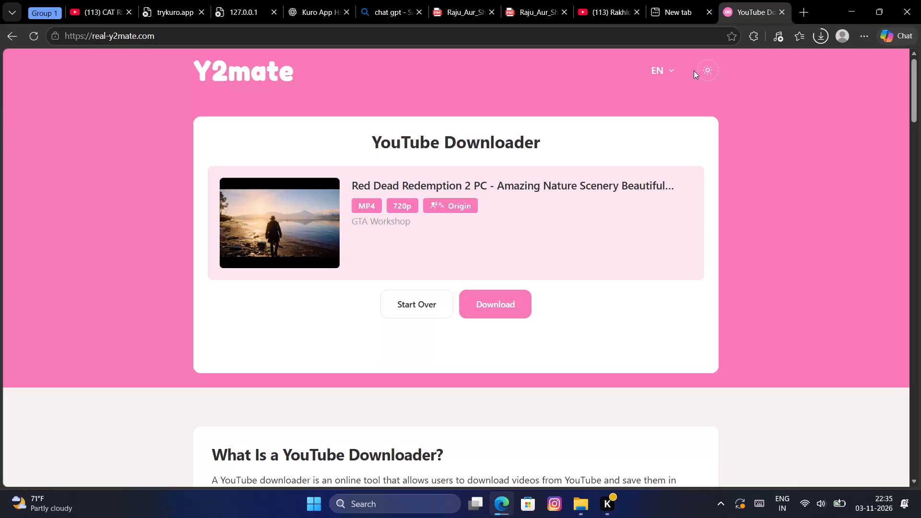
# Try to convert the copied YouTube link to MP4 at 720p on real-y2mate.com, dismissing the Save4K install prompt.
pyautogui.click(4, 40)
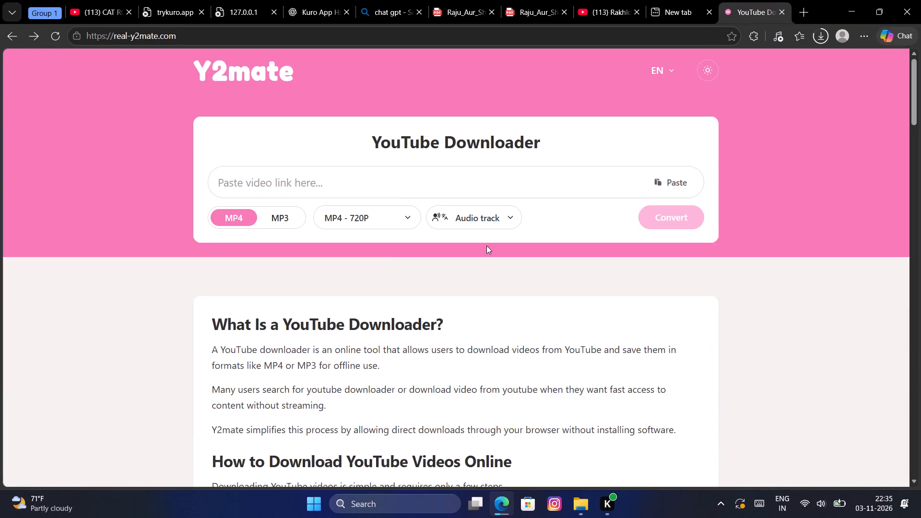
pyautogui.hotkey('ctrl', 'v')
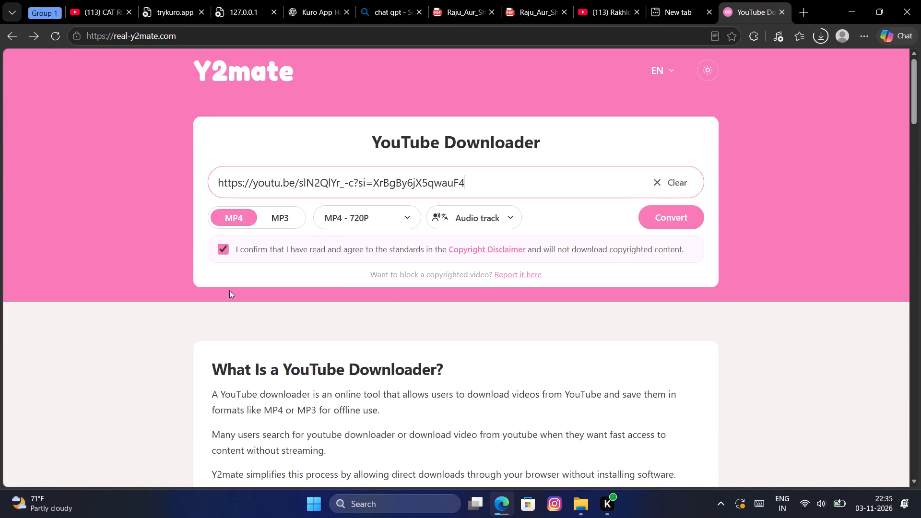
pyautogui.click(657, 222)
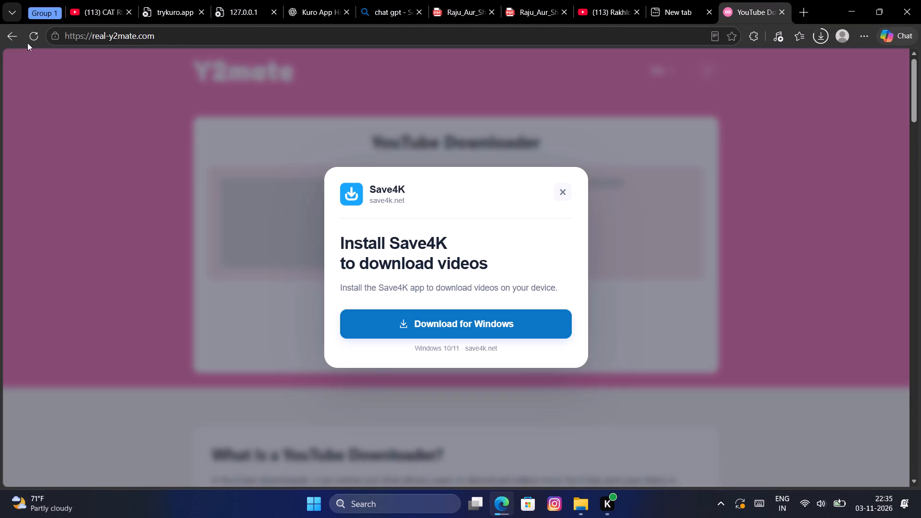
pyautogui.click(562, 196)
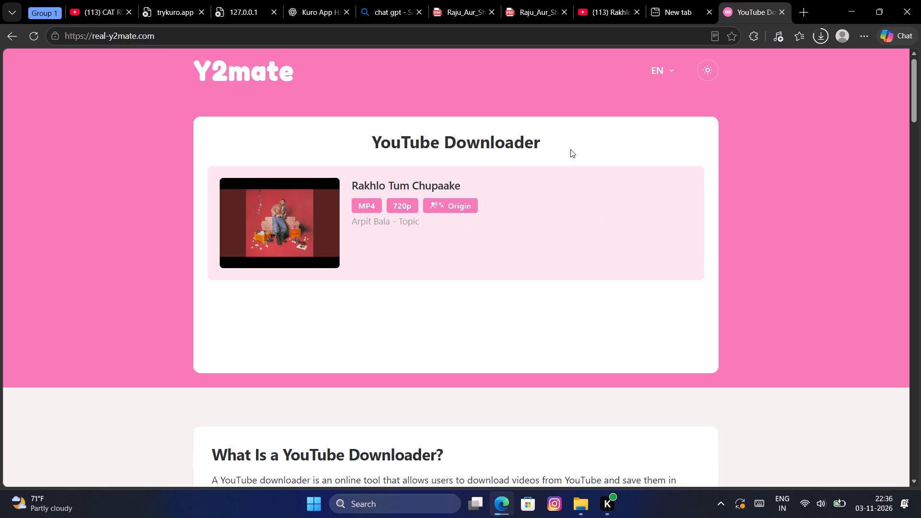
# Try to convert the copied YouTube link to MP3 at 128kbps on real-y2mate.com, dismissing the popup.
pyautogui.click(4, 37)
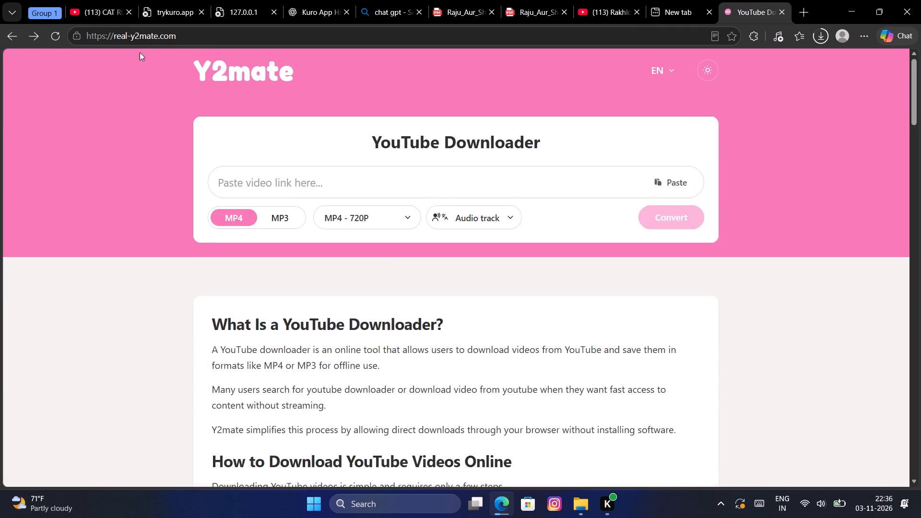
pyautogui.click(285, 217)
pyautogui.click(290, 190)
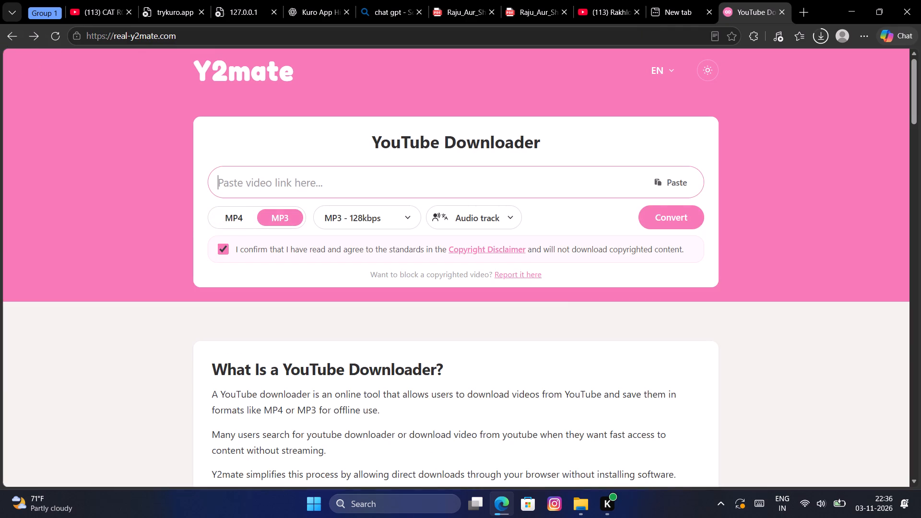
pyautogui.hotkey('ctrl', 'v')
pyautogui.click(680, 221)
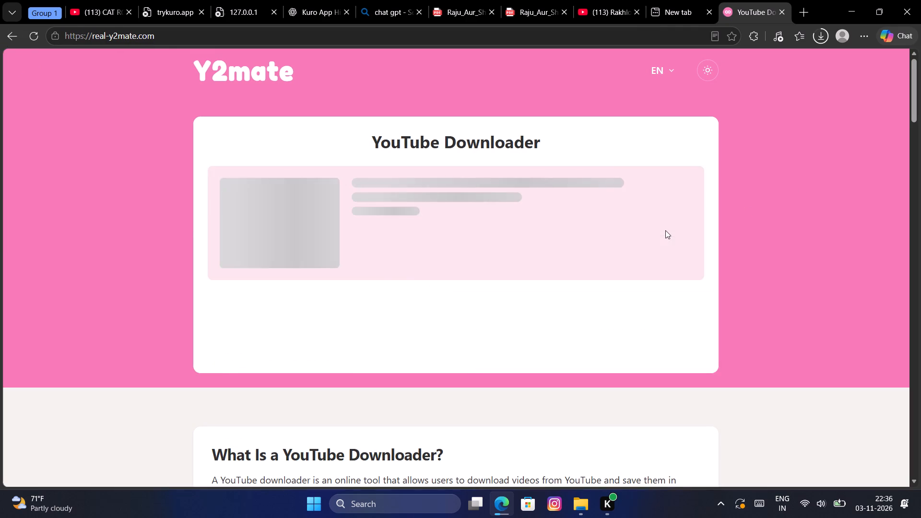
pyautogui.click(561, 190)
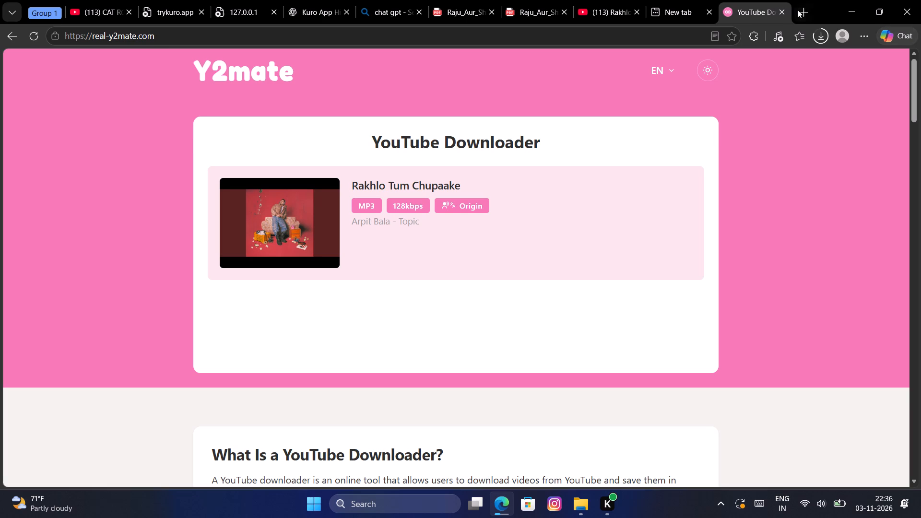
# Search the web for y2mate in a new tab and open the y2mate.tw downloader site.
pyautogui.click(797, 10)
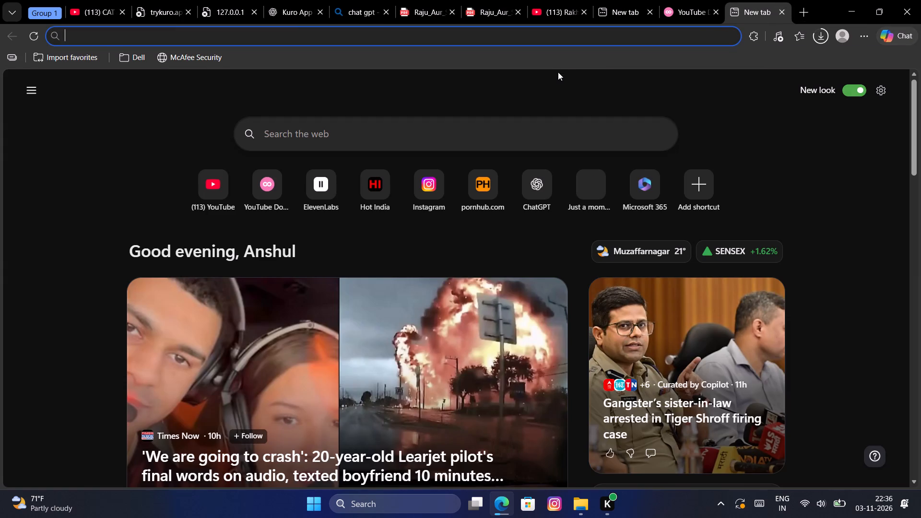
pyautogui.press('y')
pyautogui.press('2')
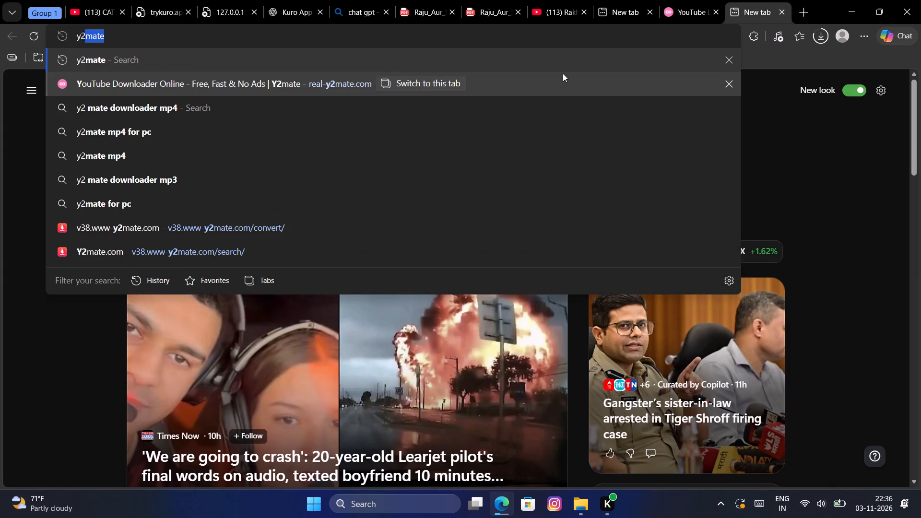
pyautogui.press('Return')
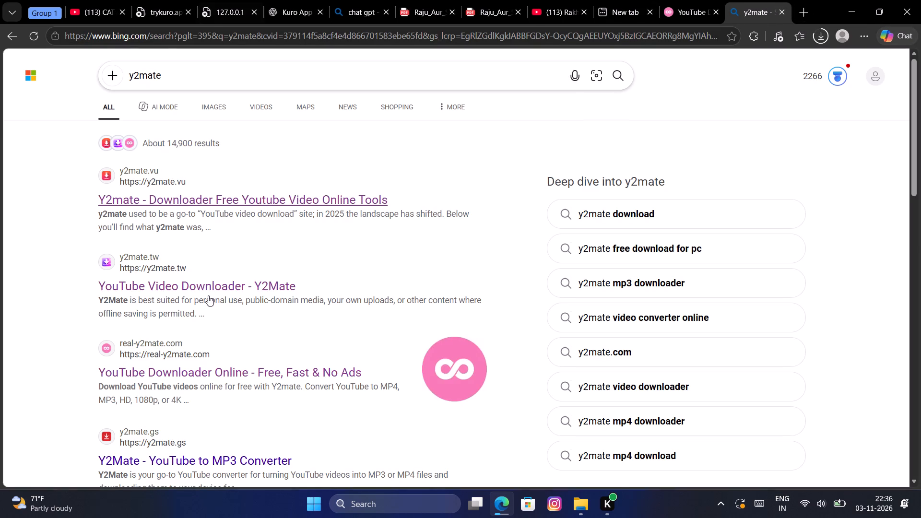
pyautogui.click(201, 284)
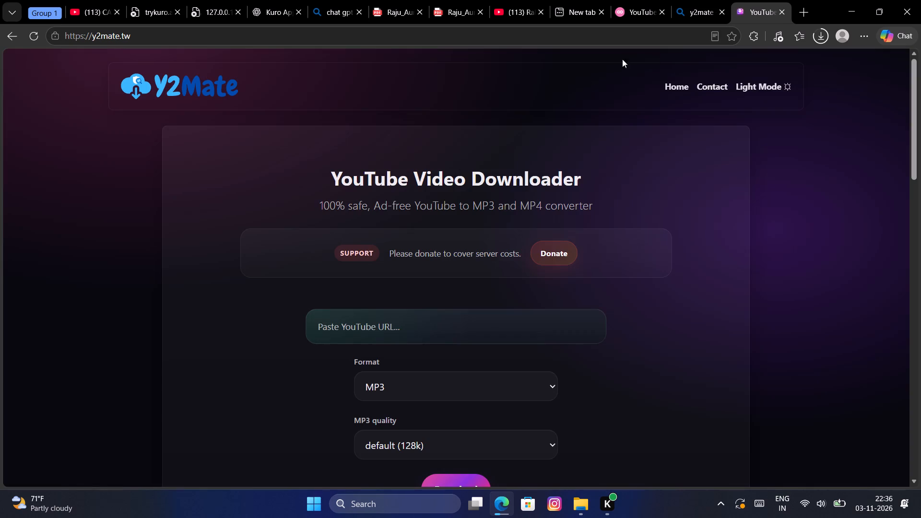
# Download the copied YouTube link as an MP3 at the default 128k quality on y2mate.tw.
pyautogui.click(411, 334)
pyautogui.hotkey('ctrl', 'v')
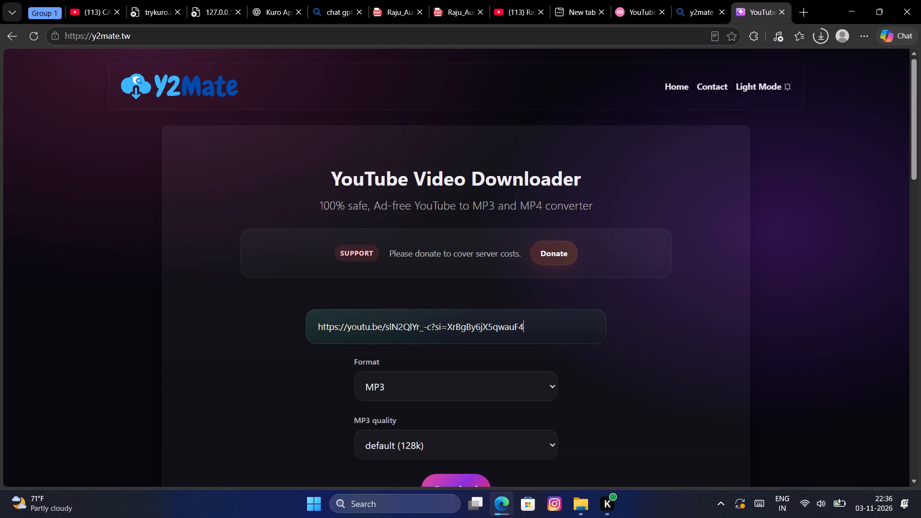
pyautogui.click(465, 474)
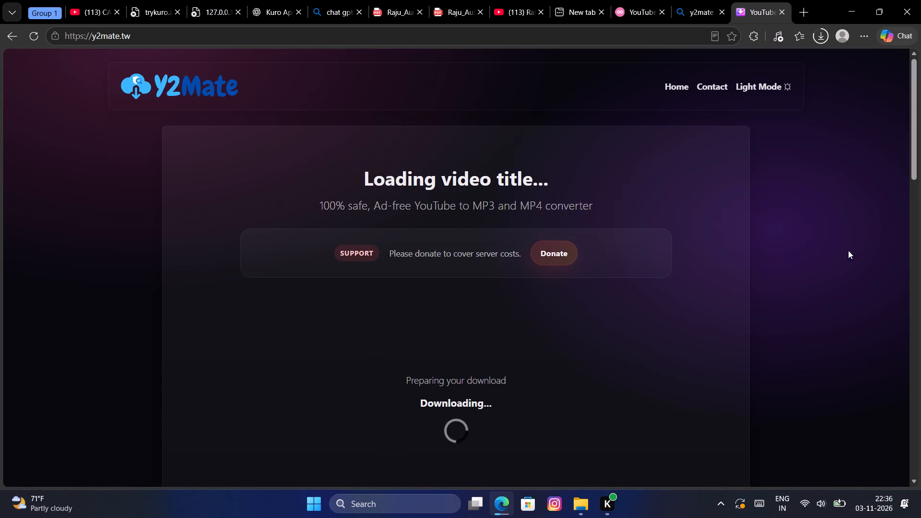
pyautogui.moveTo(914, 153); pyautogui.dragTo(920, 187)
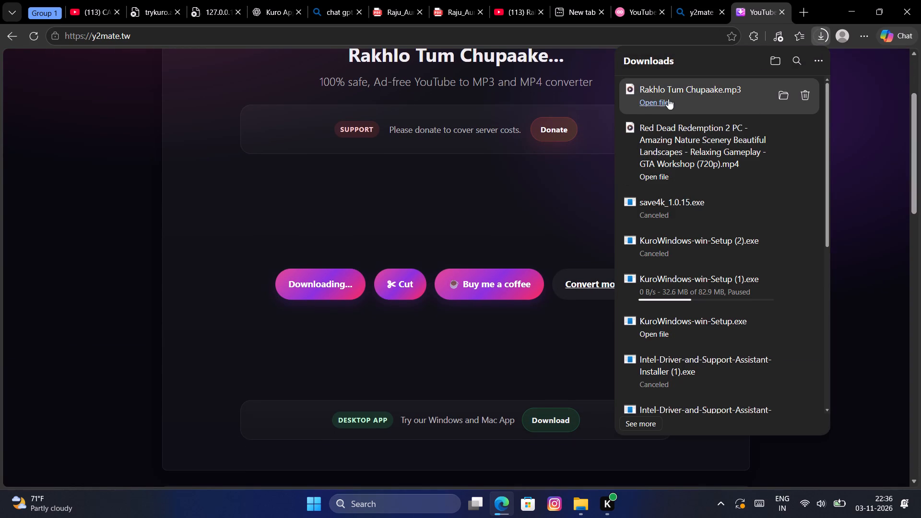
# Open the downloaded Rakhlo Tum Chupaake.mp3 to check its playback, pause it, and minimise the media player.
pyautogui.click(649, 100)
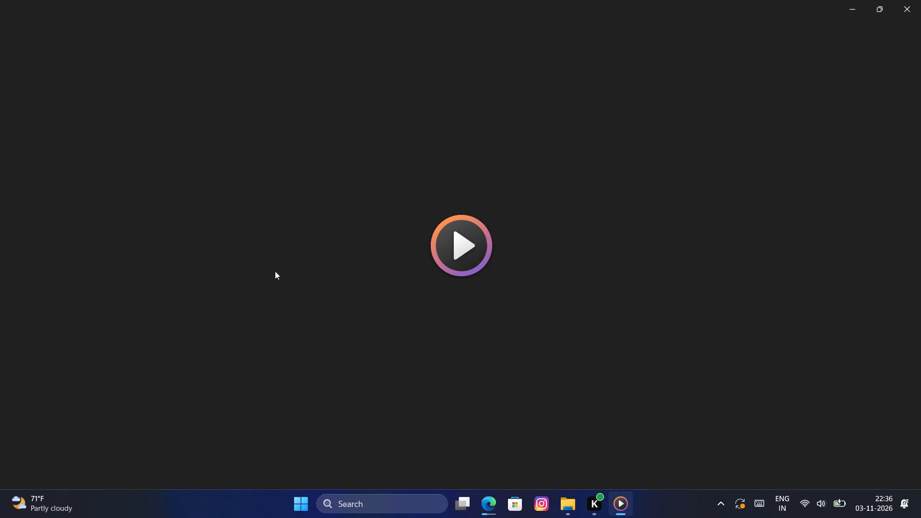
pyautogui.click(435, 283)
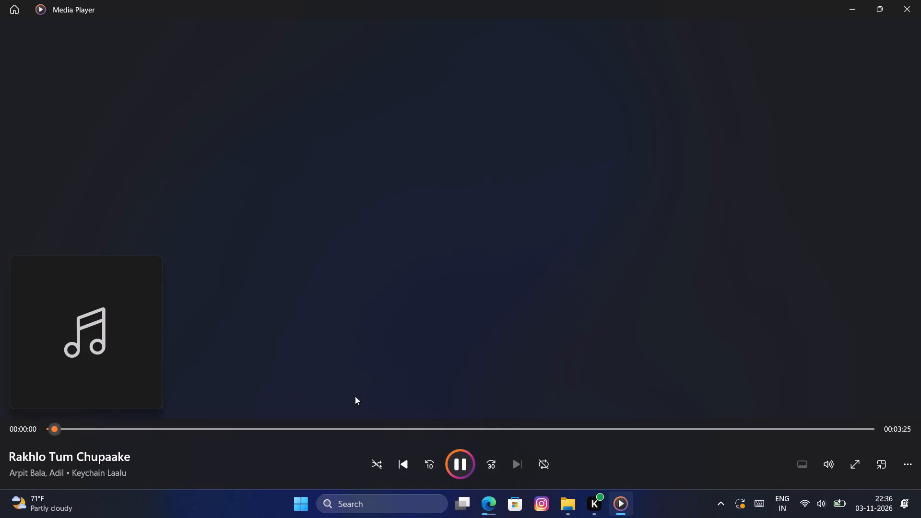
pyautogui.press('space')
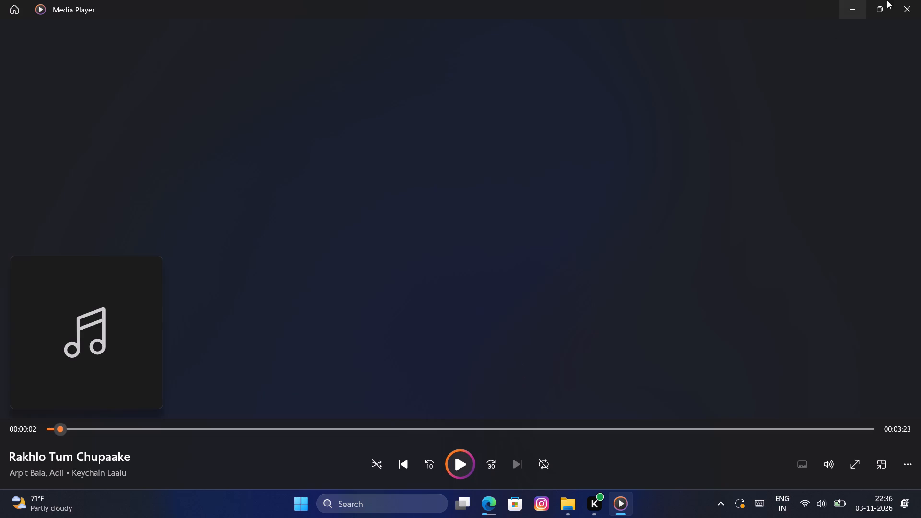
pyautogui.click(859, 2)
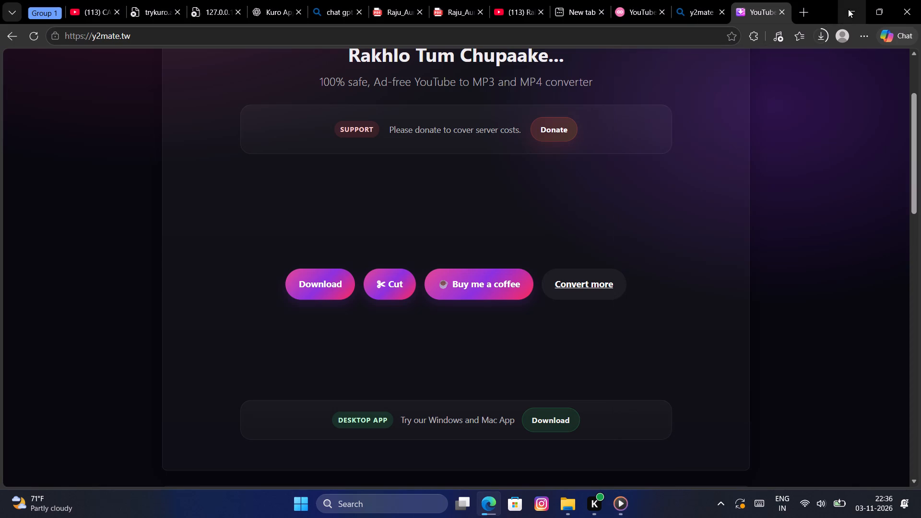
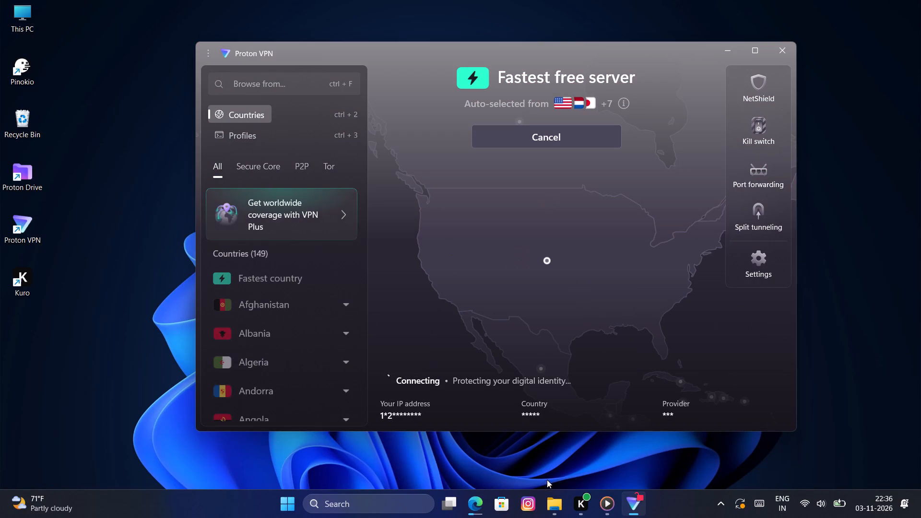
# Switch to Microsoft Edge, check the browser's list of recent downloads, and minimise the browser window.
pyautogui.click(482, 501)
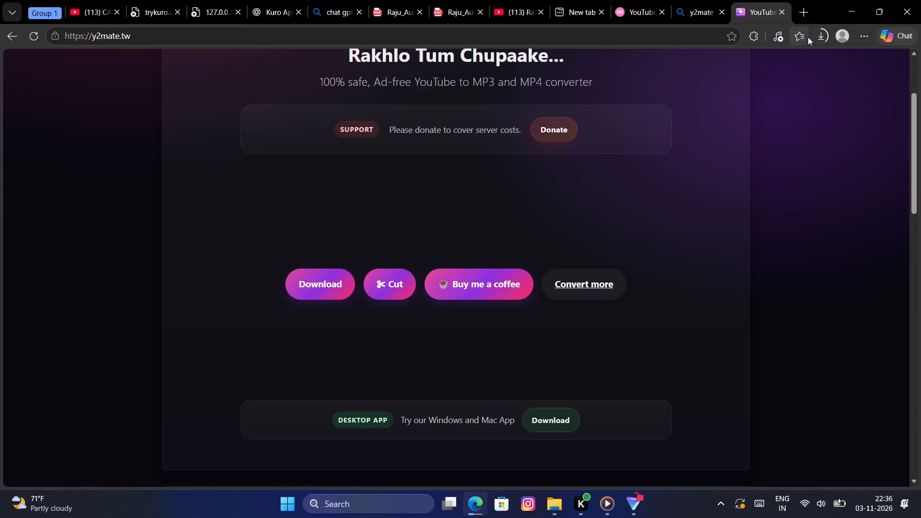
pyautogui.click(825, 34)
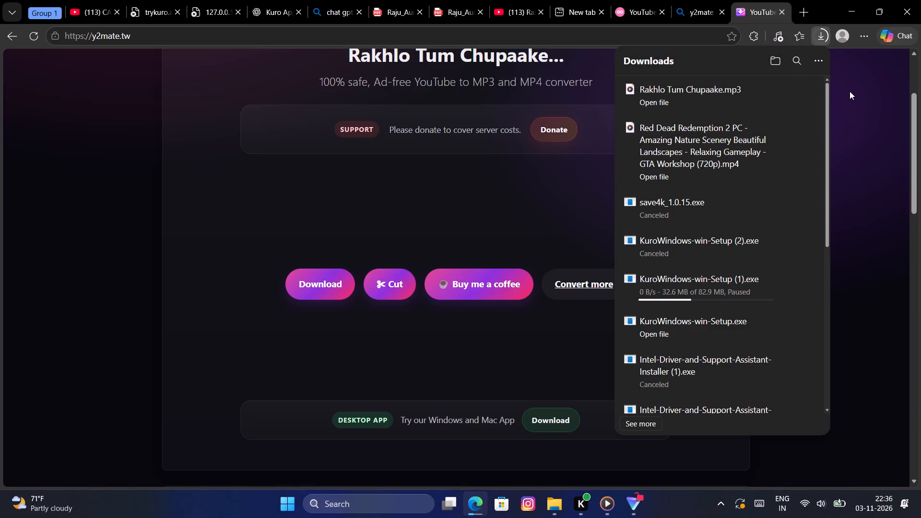
pyautogui.click(844, 6)
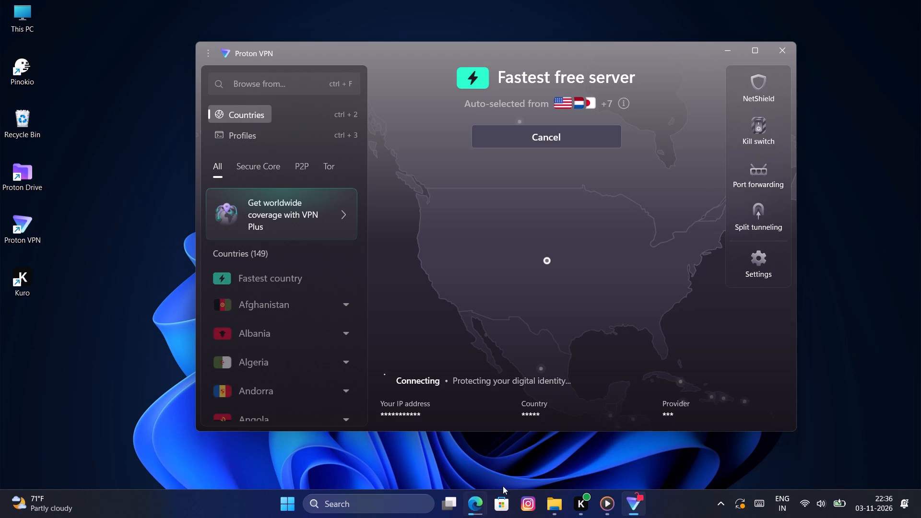
# Move the Proton VPN window aside and snap it to the right half of the desktop.
pyautogui.moveTo(349, 45); pyautogui.dragTo(437, 51)
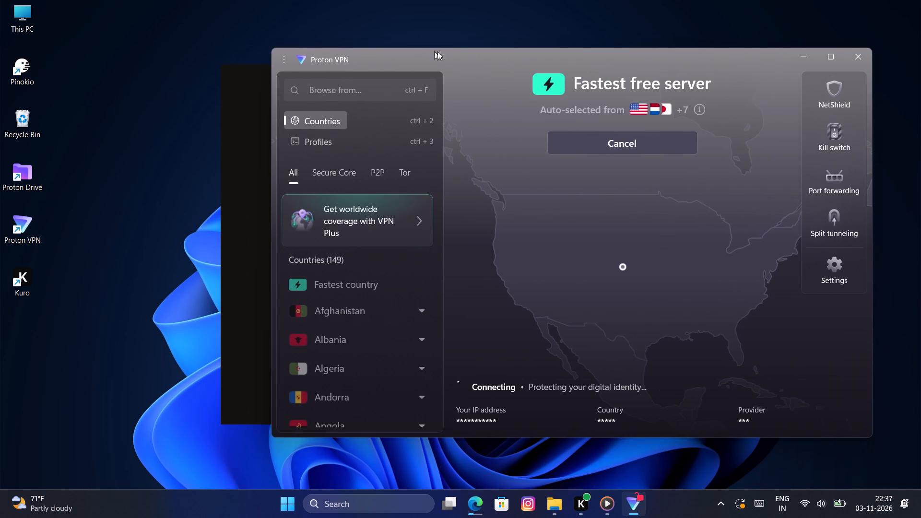
pyautogui.moveTo(437, 51); pyautogui.dragTo(920, 82)
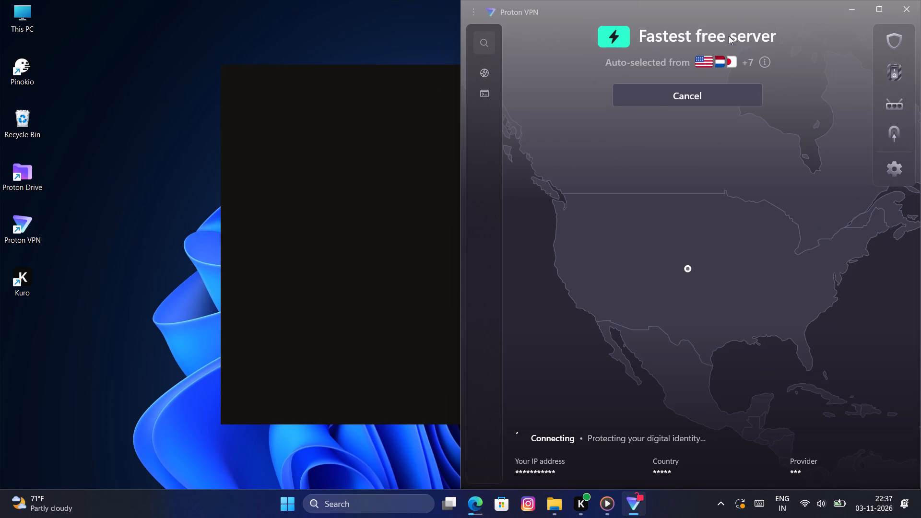
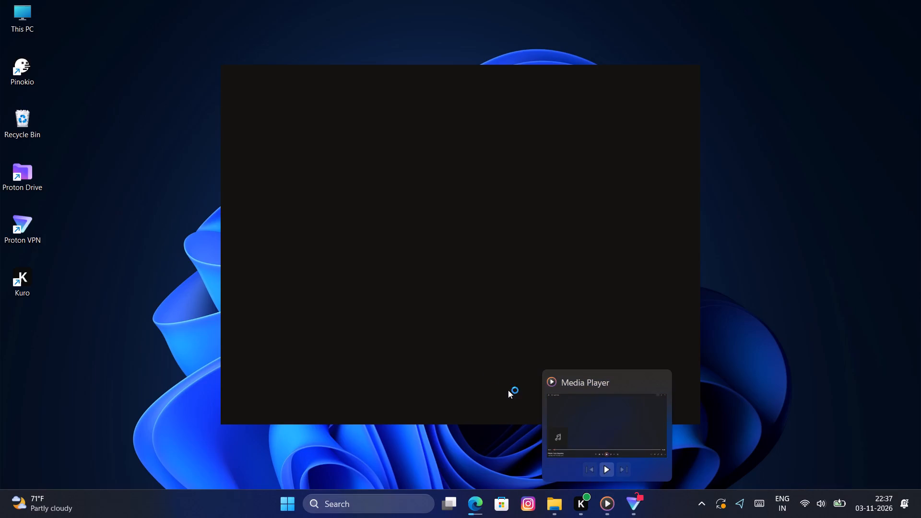
# Close the Media Player window and the File Explorer window showing the voice folder.
pyautogui.click(666, 380)
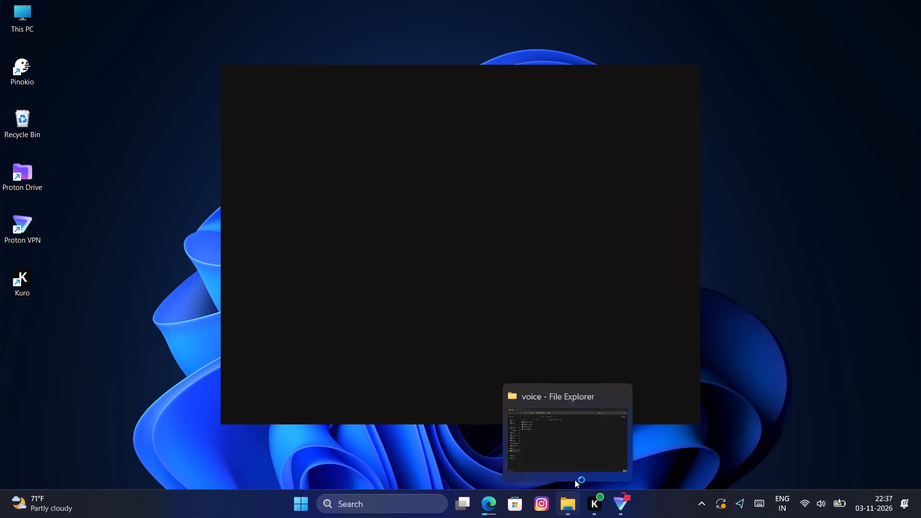
pyautogui.click(622, 393)
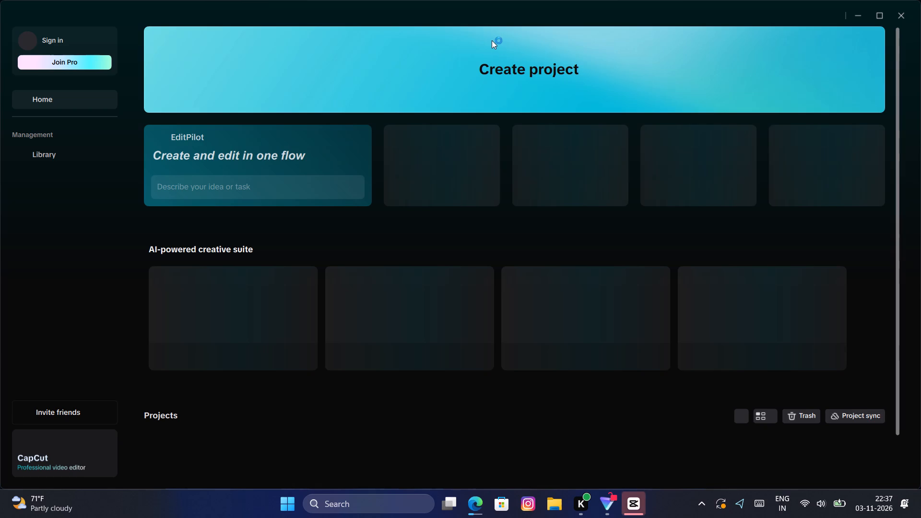
# Create a new video project in CapCut.
pyautogui.click(412, 63)
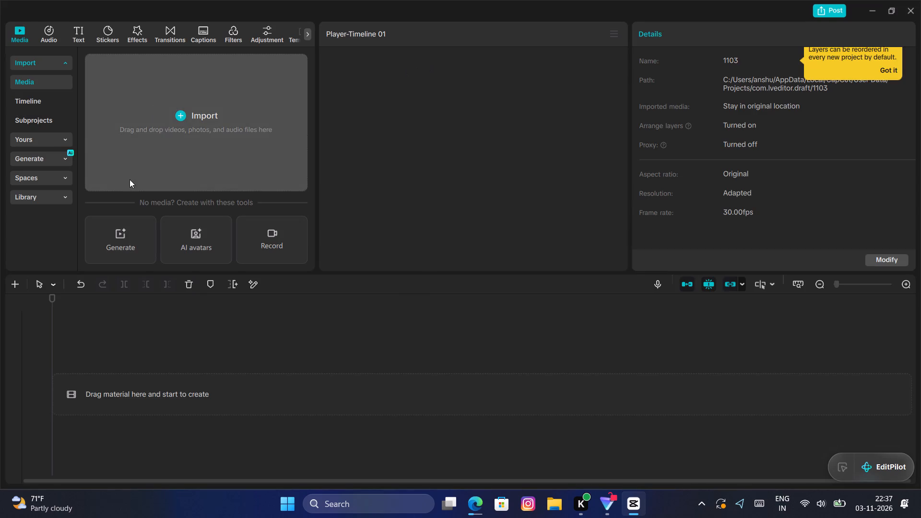
# Import the Rakhlo Tum Chupaake MP3 and the Red Dead Redemption 2 MP4 from the device's Downloads folder.
pyautogui.click(150, 117)
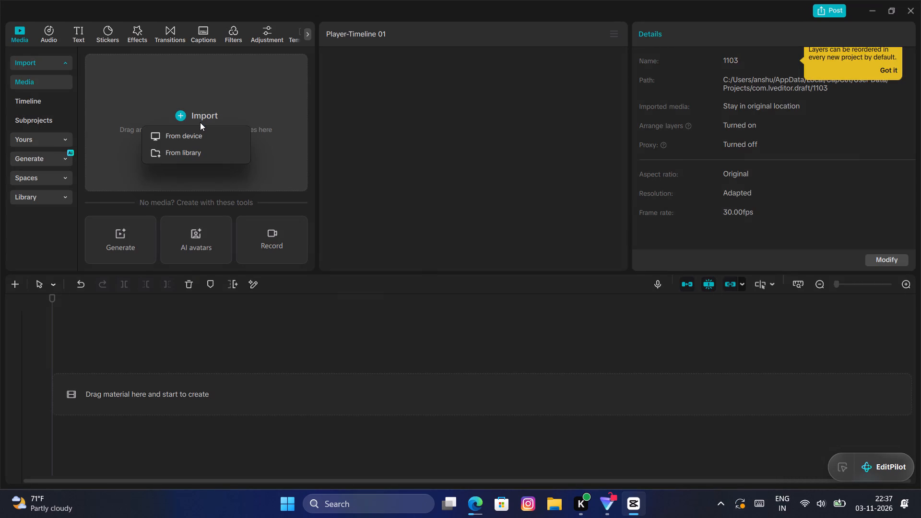
pyautogui.click(186, 134)
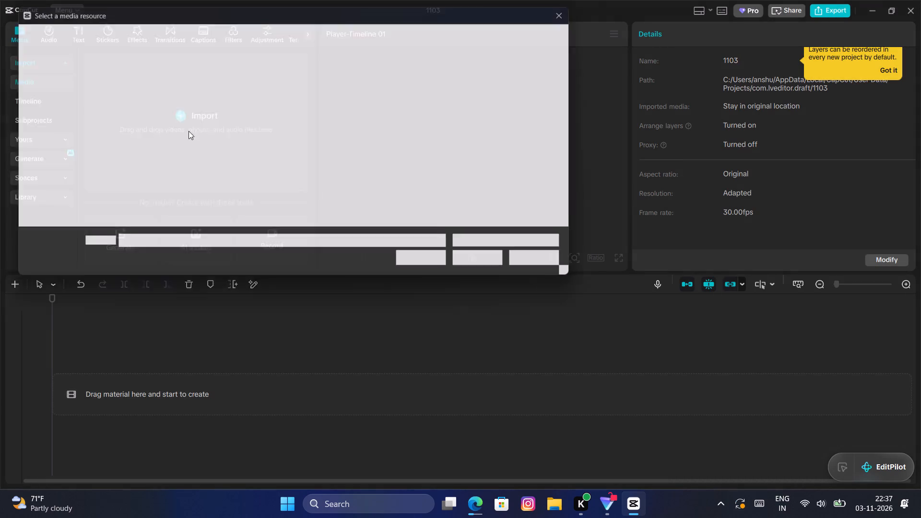
pyautogui.doubleClick(61, 150)
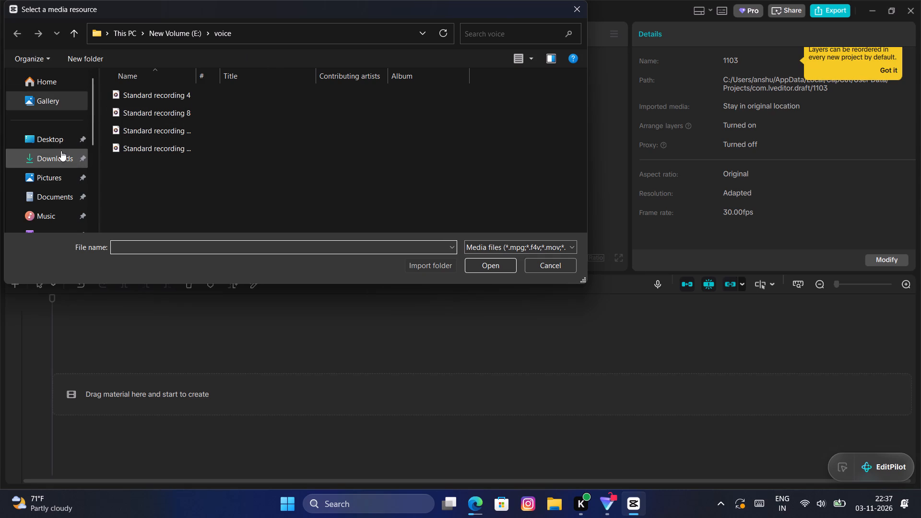
pyautogui.moveTo(490, 125); pyautogui.dragTo(462, 132)
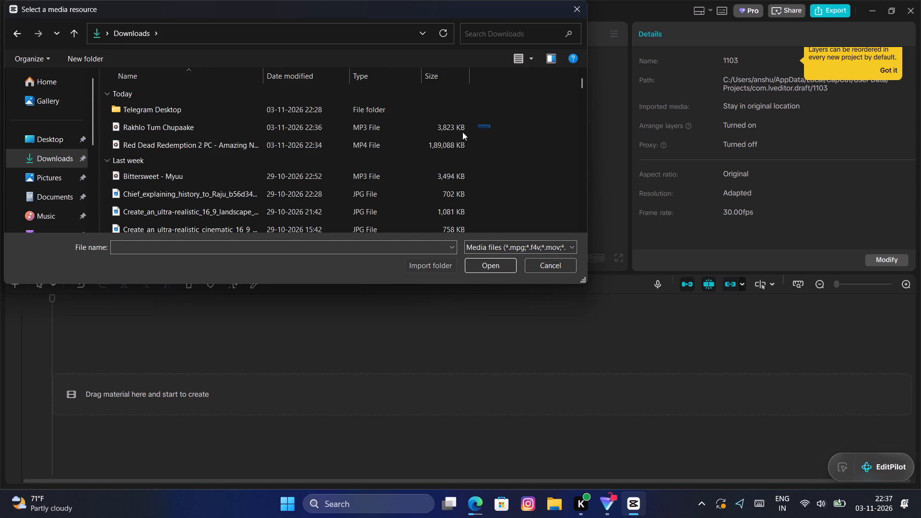
pyautogui.moveTo(462, 132); pyautogui.dragTo(453, 149)
pyautogui.click(502, 267)
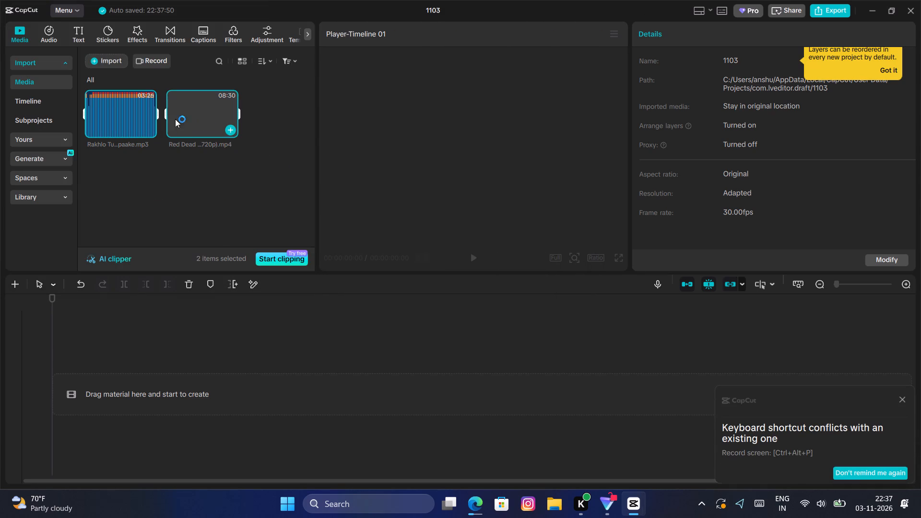
# Place the Rakhlo Tum Chupaake audio at the start of the empty timeline.
pyautogui.moveTo(200, 106); pyautogui.dragTo(176, 162)
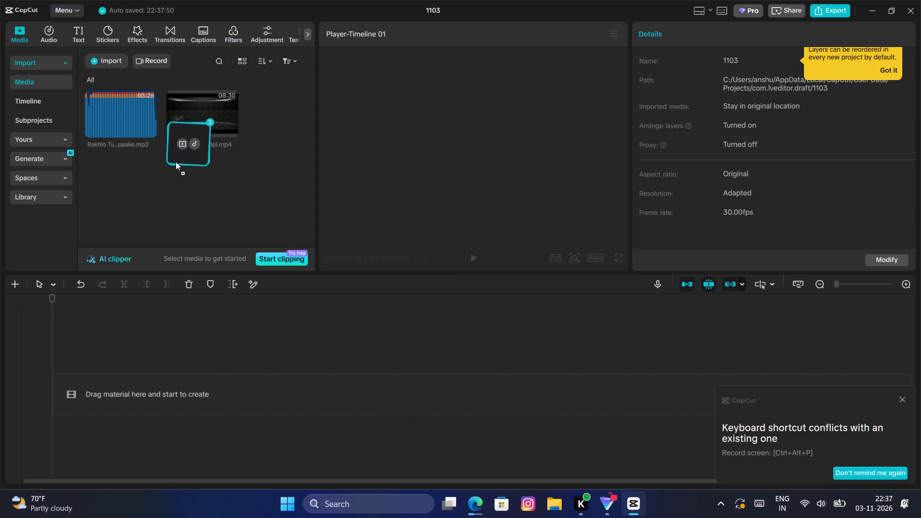
pyautogui.moveTo(176, 162); pyautogui.dragTo(192, 127)
pyautogui.click(129, 122)
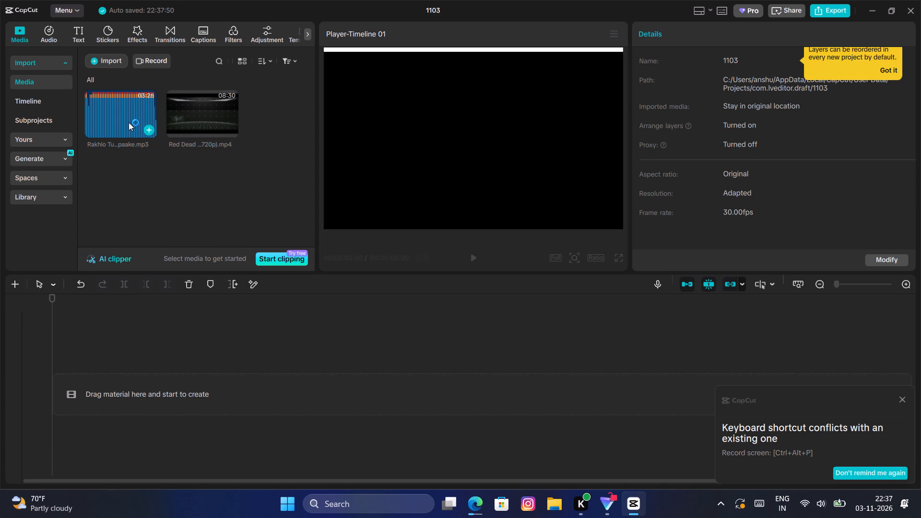
pyautogui.moveTo(129, 118); pyautogui.dragTo(91, 387)
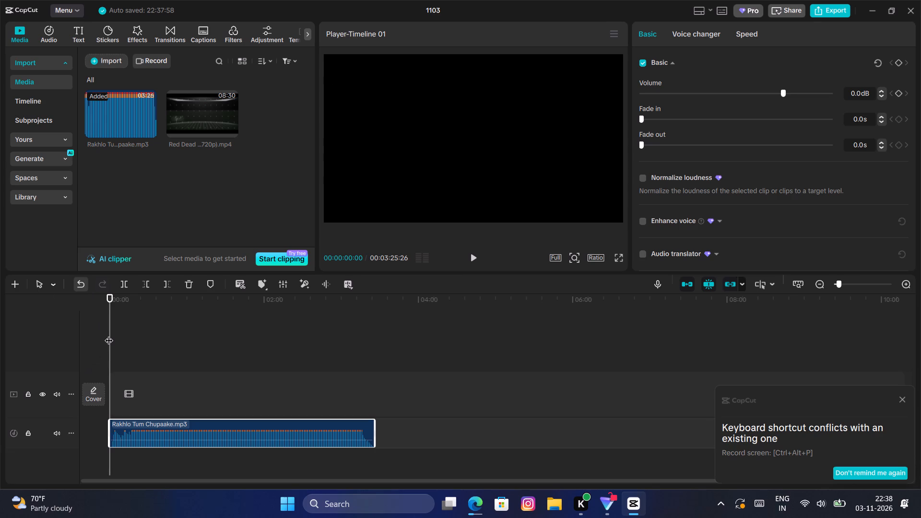
# Listen through the song's opening and trim the start of the audio clip to about 32 s.
pyautogui.press('space')
pyautogui.moveTo(111, 331); pyautogui.dragTo(142, 329)
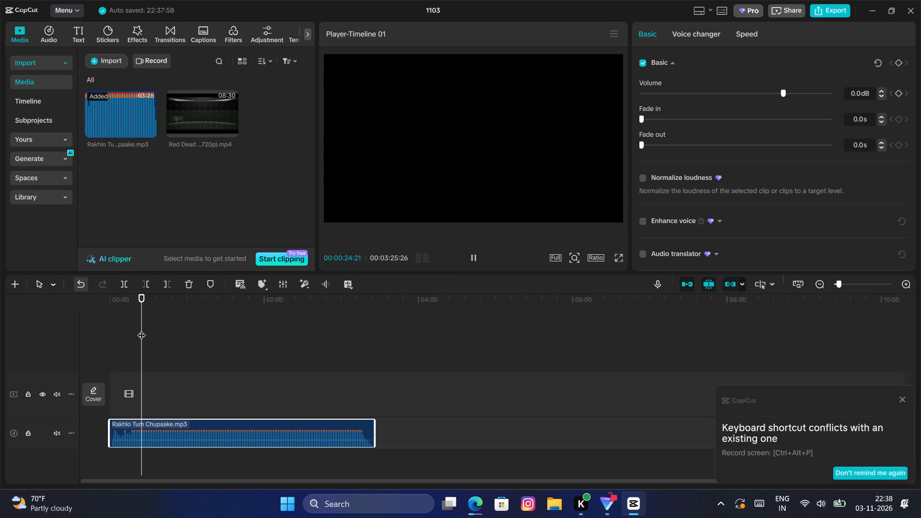
pyautogui.press('space')
pyautogui.press('space')
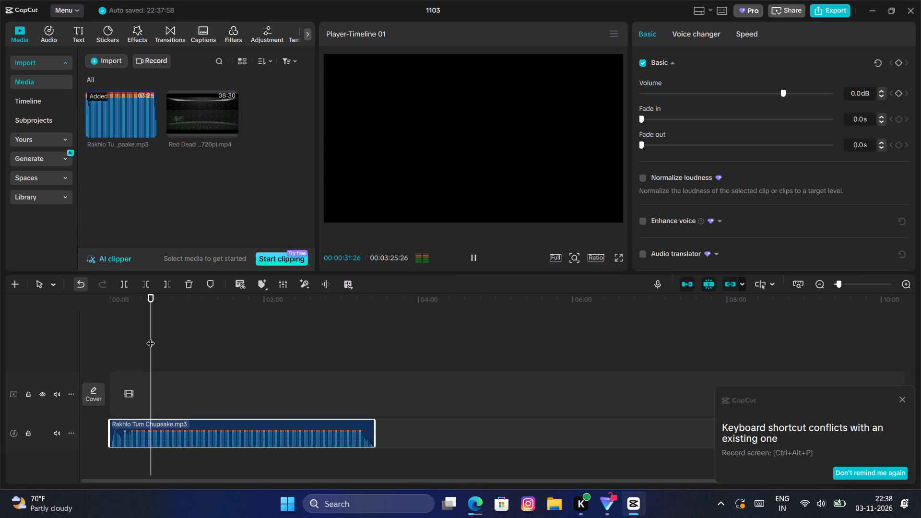
pyautogui.press('space')
pyautogui.moveTo(109, 425); pyautogui.dragTo(151, 428)
# Play on, dismiss the shortcut-conflict notification, and trim the start of the audio clip further to about 43 s.
pyautogui.press('space')
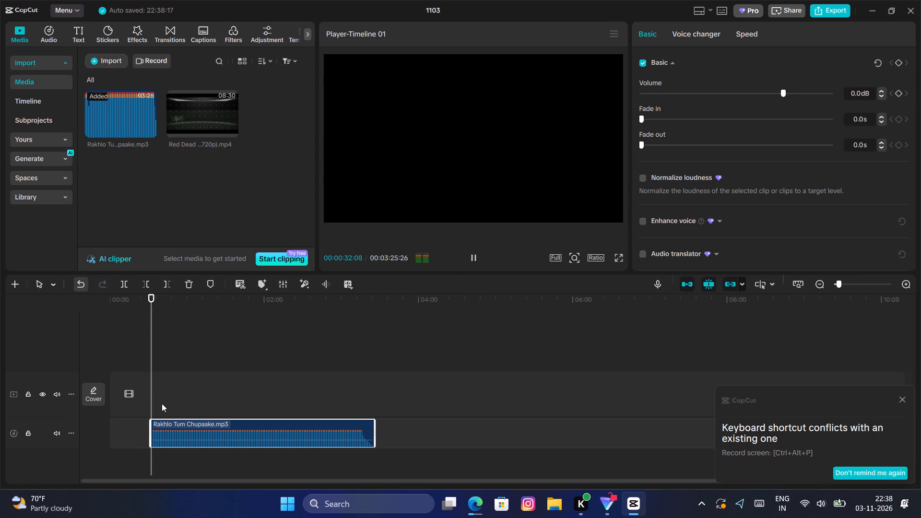
pyautogui.click(910, 284)
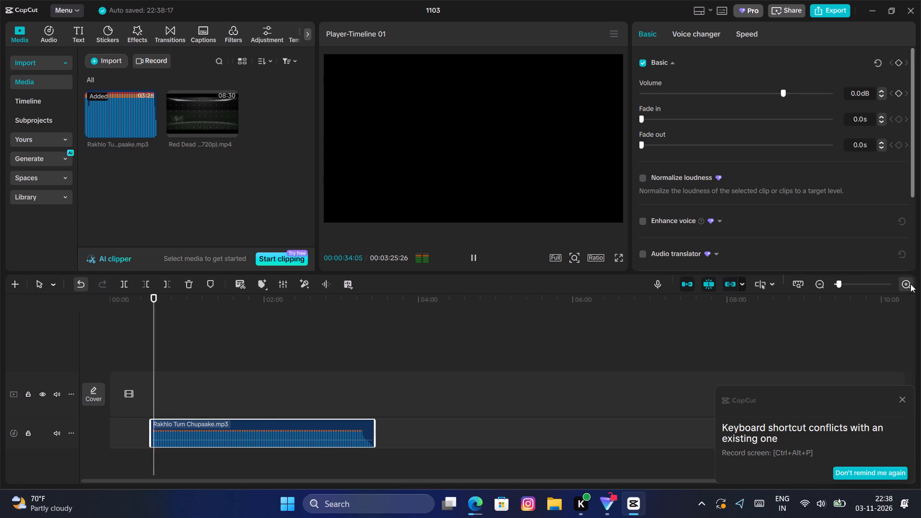
pyautogui.click(911, 284)
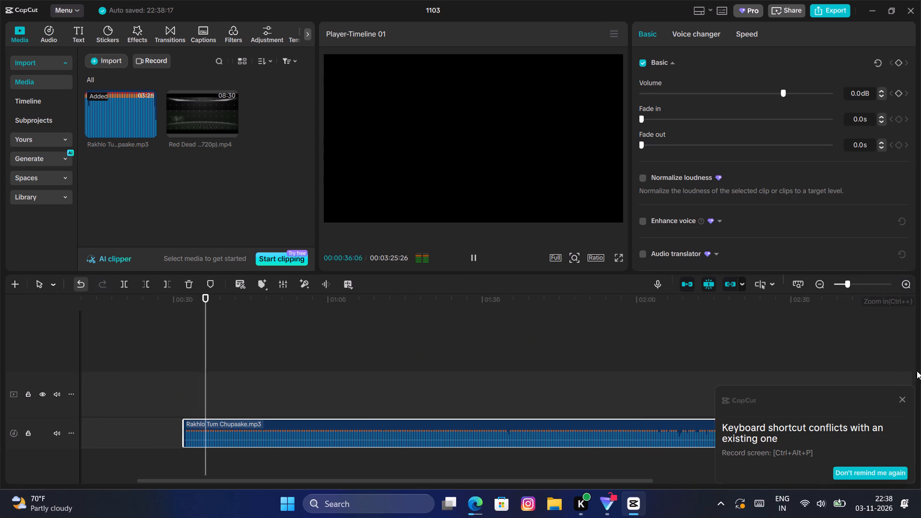
pyautogui.click(901, 400)
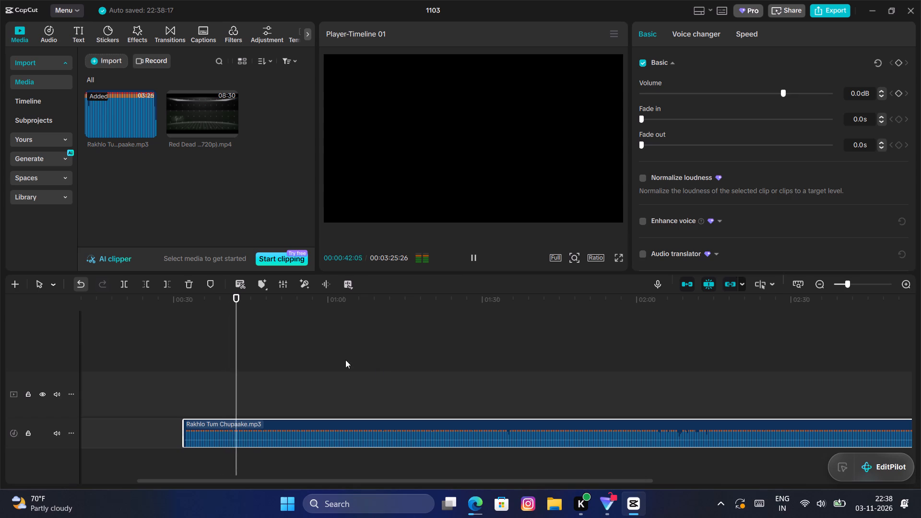
pyautogui.click(905, 283)
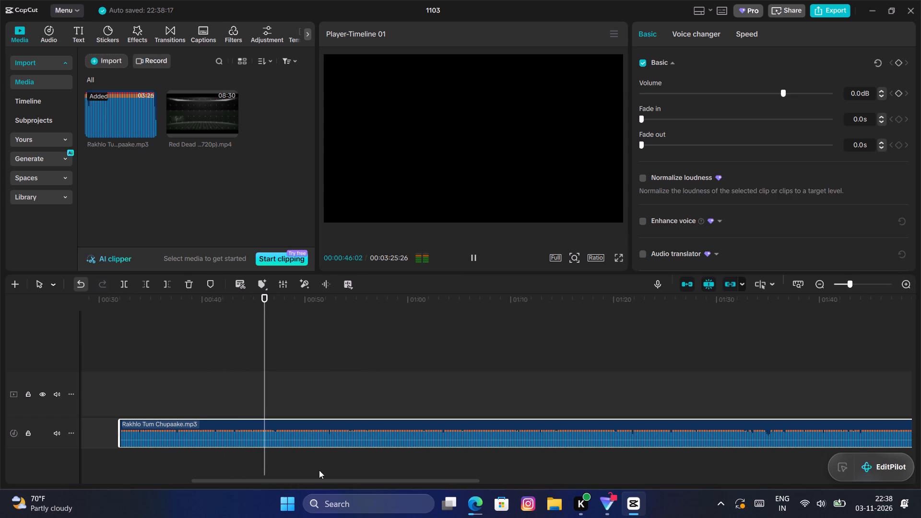
pyautogui.press('space')
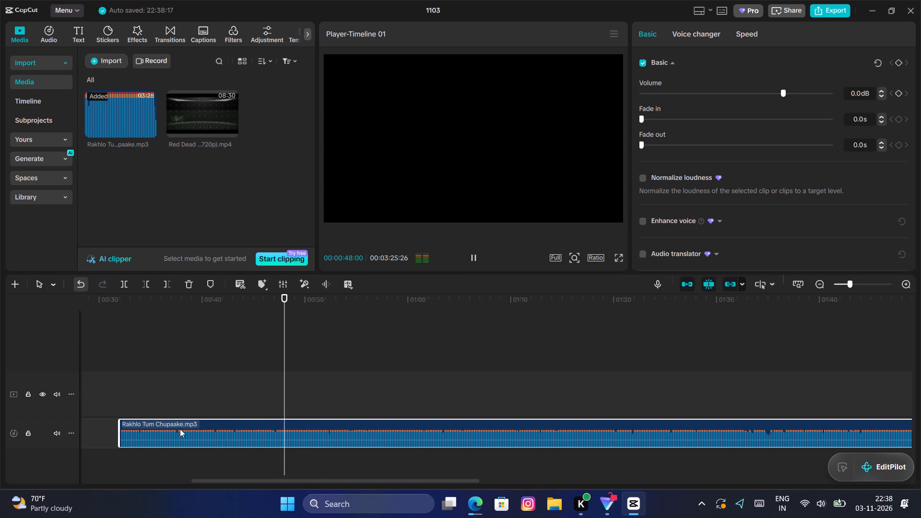
pyautogui.moveTo(118, 427); pyautogui.dragTo(211, 433)
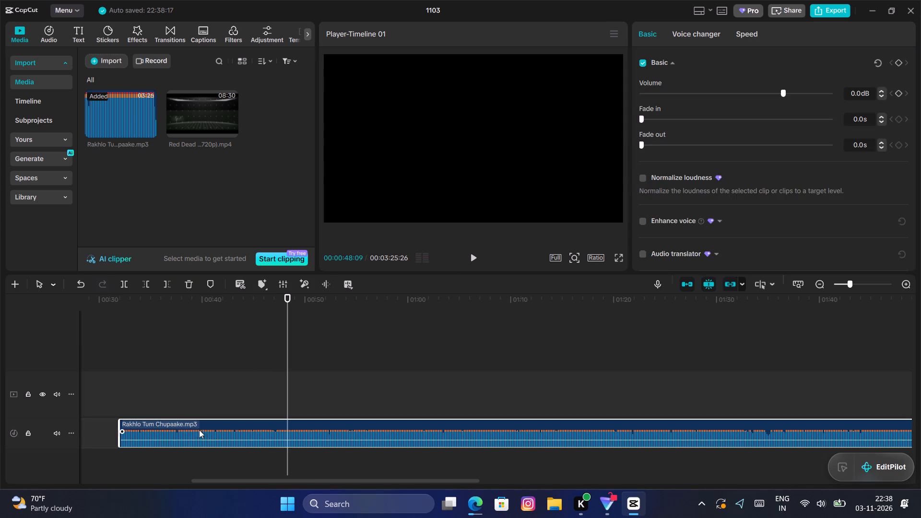
pyautogui.moveTo(119, 430); pyautogui.dragTo(185, 430)
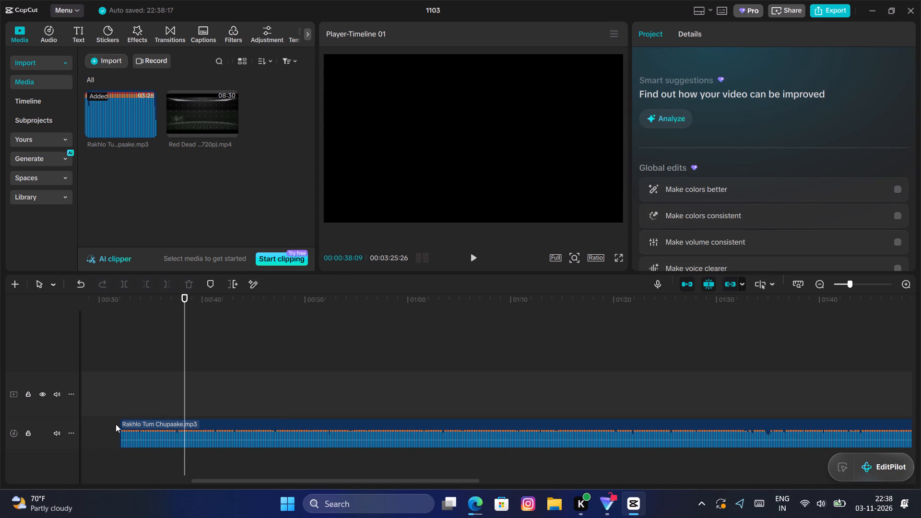
pyautogui.click(126, 428)
pyautogui.moveTo(119, 424); pyautogui.dragTo(222, 430)
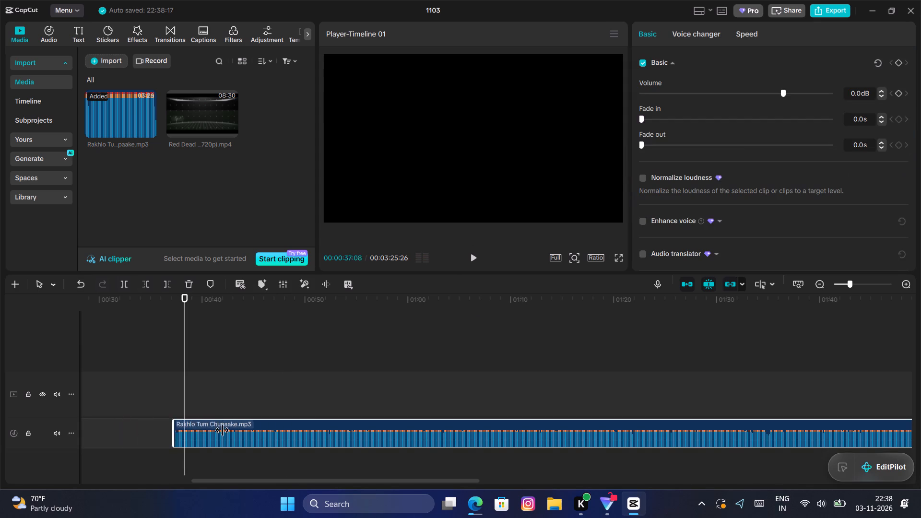
pyautogui.moveTo(222, 430); pyautogui.dragTo(233, 433)
pyautogui.click(232, 403)
# Play from the clip's new beginning and trim its start to about 46 s.
pyautogui.press('space')
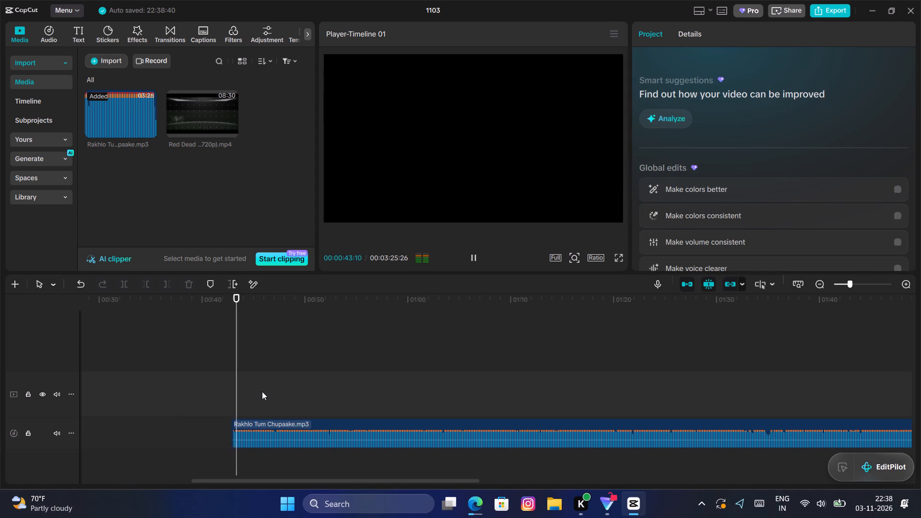
pyautogui.click(257, 423)
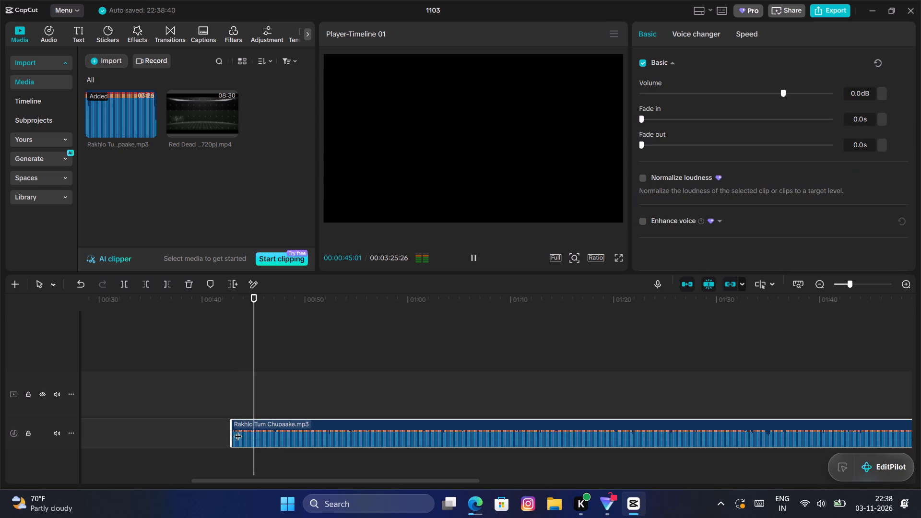
pyautogui.press('space')
pyautogui.moveTo(232, 426); pyautogui.dragTo(260, 425)
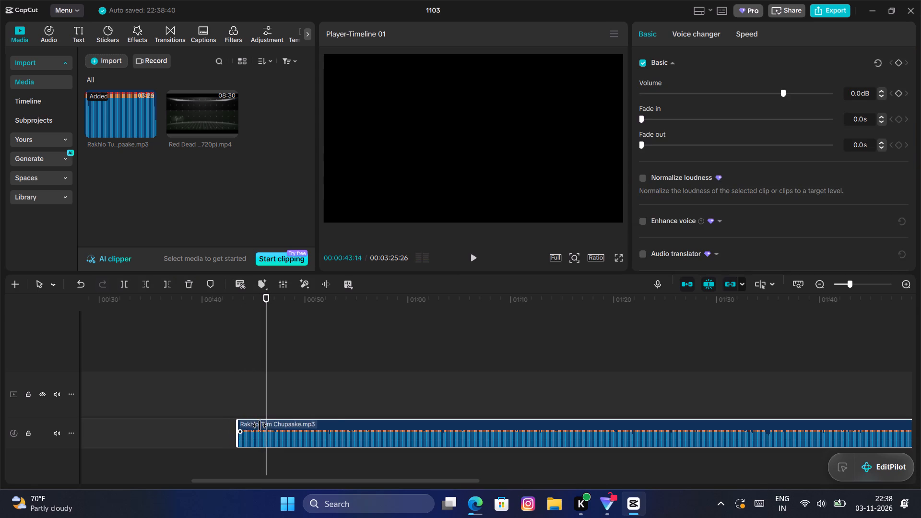
pyautogui.moveTo(260, 425); pyautogui.dragTo(264, 427)
# Replay the clip's opening repeatedly and fine-tune its start trim to about 47 s.
pyautogui.press('space')
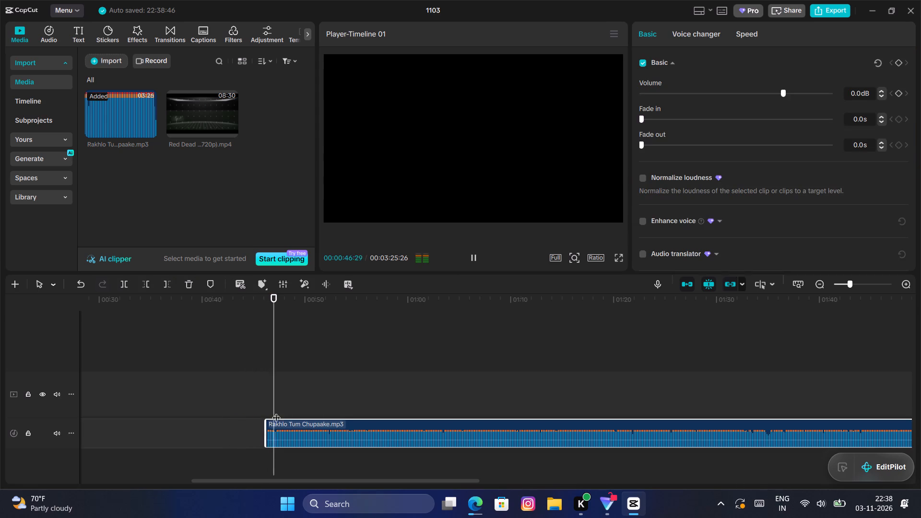
pyautogui.press('space')
pyautogui.click(264, 402)
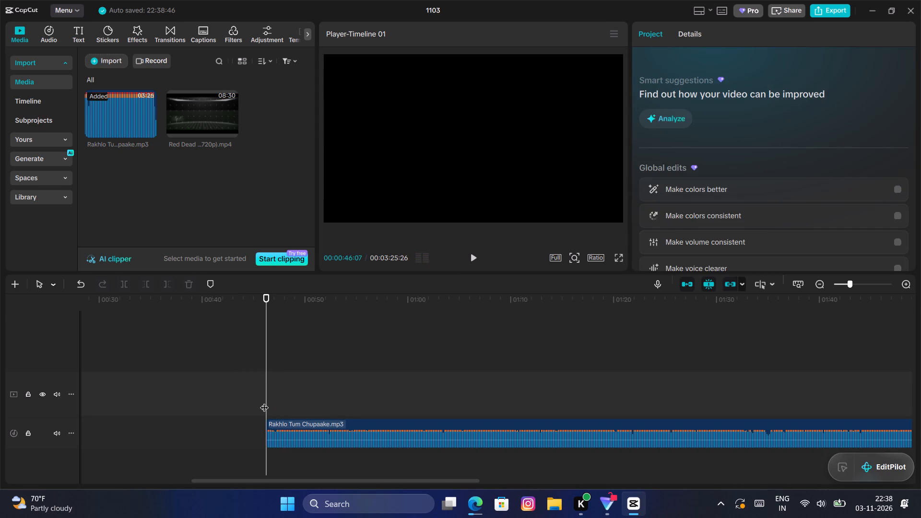
pyautogui.click(264, 401)
pyautogui.press('space')
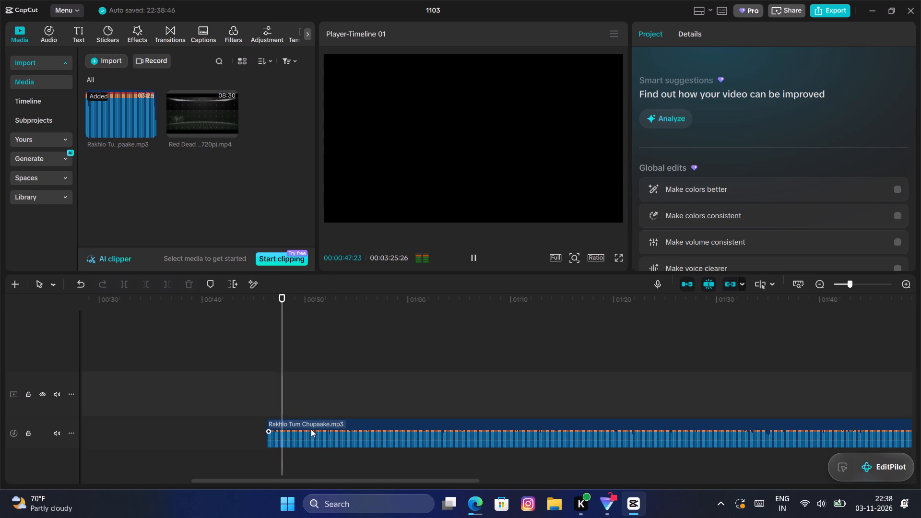
pyautogui.click(311, 429)
pyautogui.press('space')
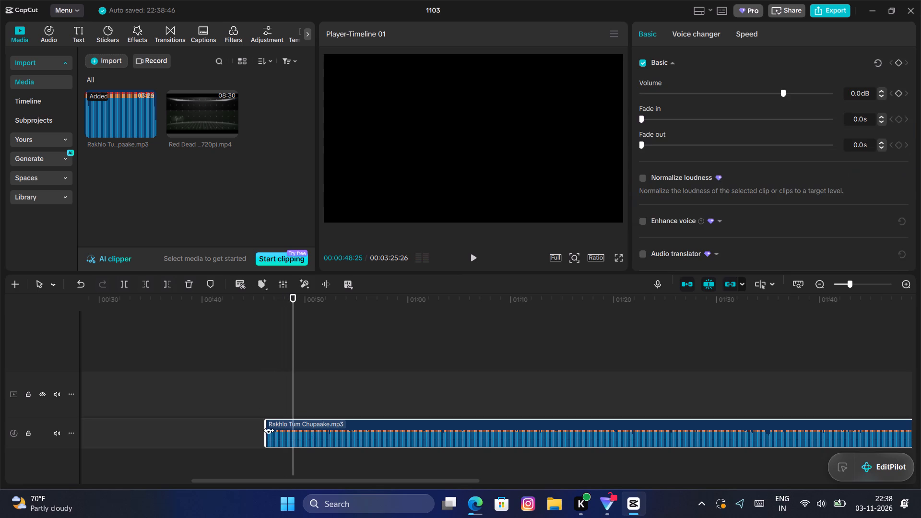
pyautogui.moveTo(265, 425); pyautogui.dragTo(278, 428)
pyautogui.click(266, 410)
pyautogui.press('space')
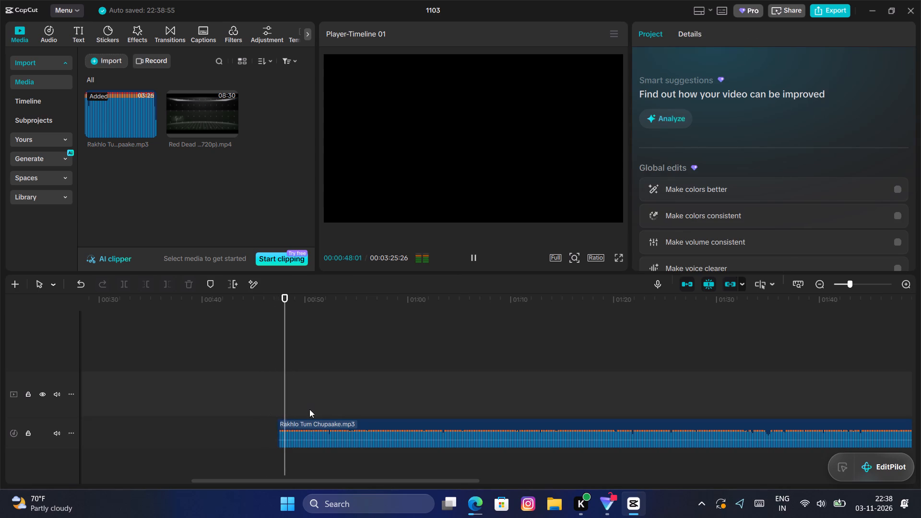
pyautogui.press('space')
pyautogui.click(289, 423)
pyautogui.moveTo(276, 423); pyautogui.dragTo(271, 424)
pyautogui.click(260, 405)
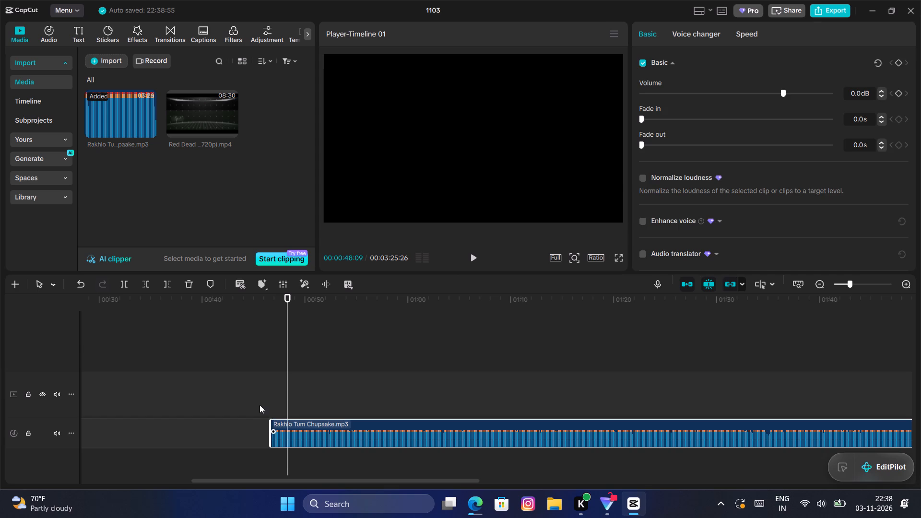
pyautogui.press('space')
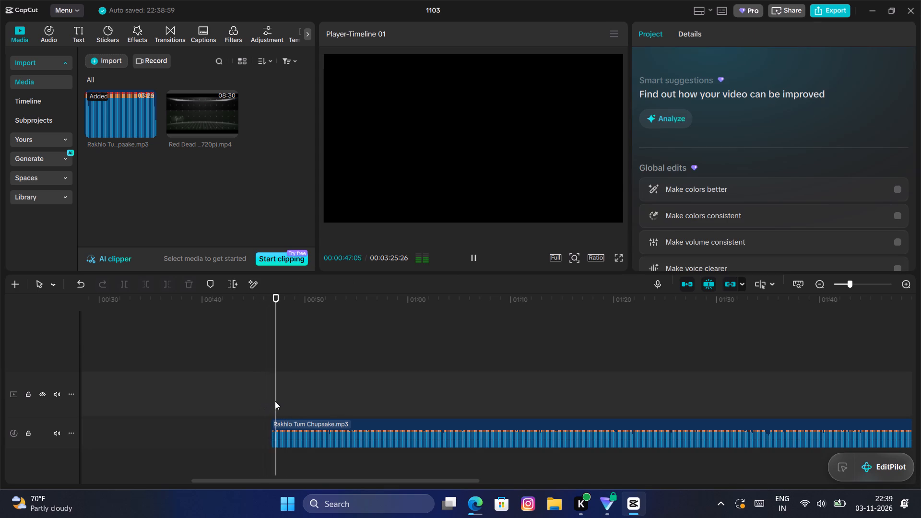
# Move the trimmed Rakhlo Tum Chupaake clip to the very start of the timeline.
pyautogui.click(307, 433)
pyautogui.moveTo(319, 429); pyautogui.dragTo(235, 434)
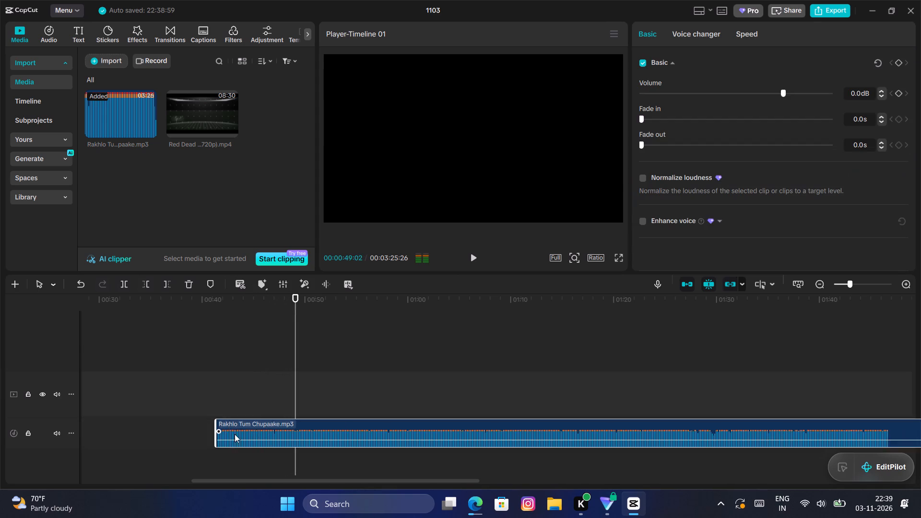
pyautogui.moveTo(235, 434); pyautogui.dragTo(0, 430)
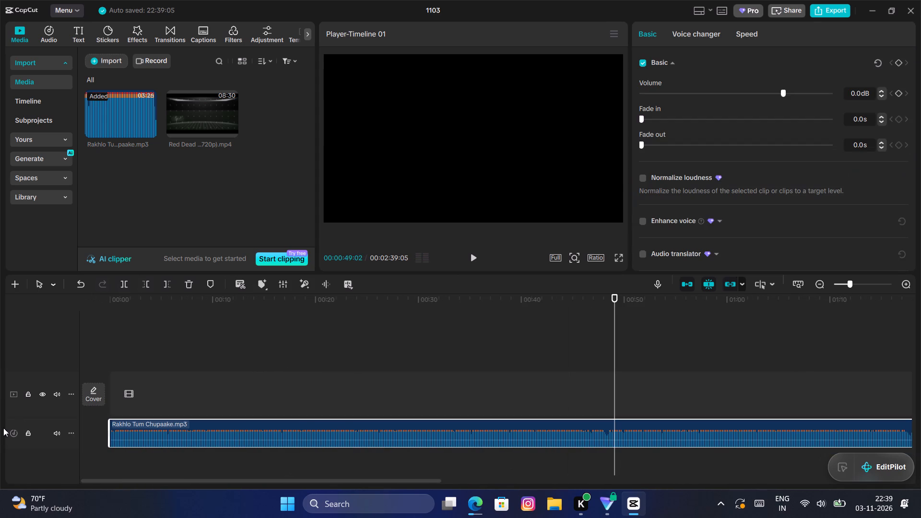
# Play the trimmed song from the start of the timeline to review it.
pyautogui.click(152, 372)
pyautogui.moveTo(151, 373); pyautogui.dragTo(80, 391)
pyautogui.press('space')
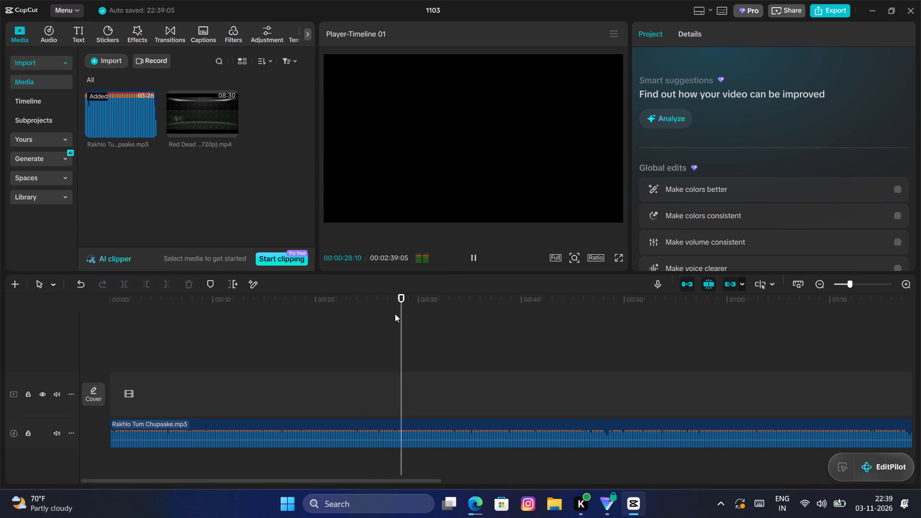
# Stop playback at 00:00:29:15 and trim off the rest of the Rakhlo Tum Chupaake clip after that point.
pyautogui.press('space')
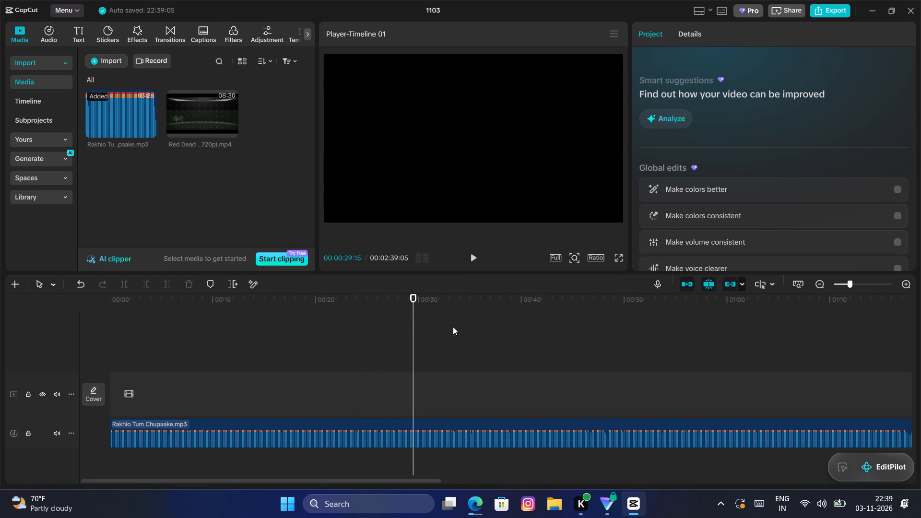
pyautogui.click(376, 428)
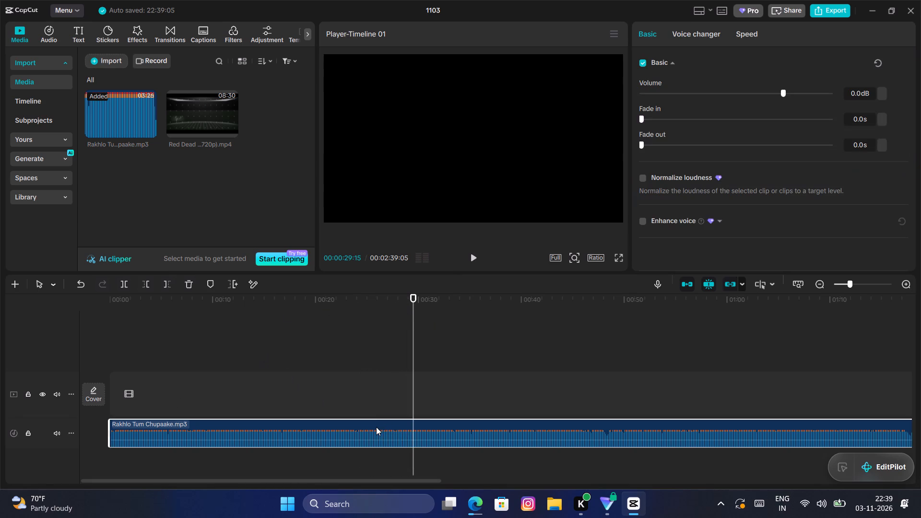
pyautogui.press('w')
# Play the shortened song from the start of the timeline through to its new end.
pyautogui.click(199, 391)
pyautogui.moveTo(199, 391); pyautogui.dragTo(41, 437)
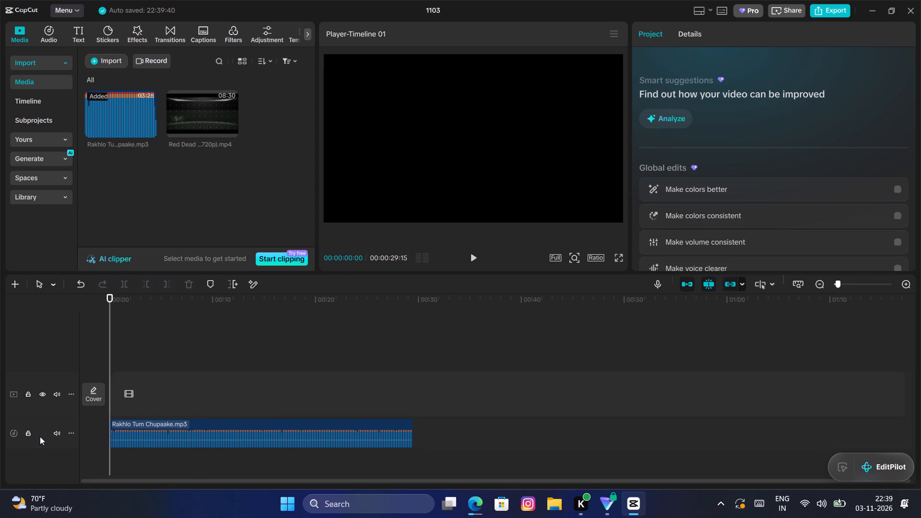
pyautogui.press('space')
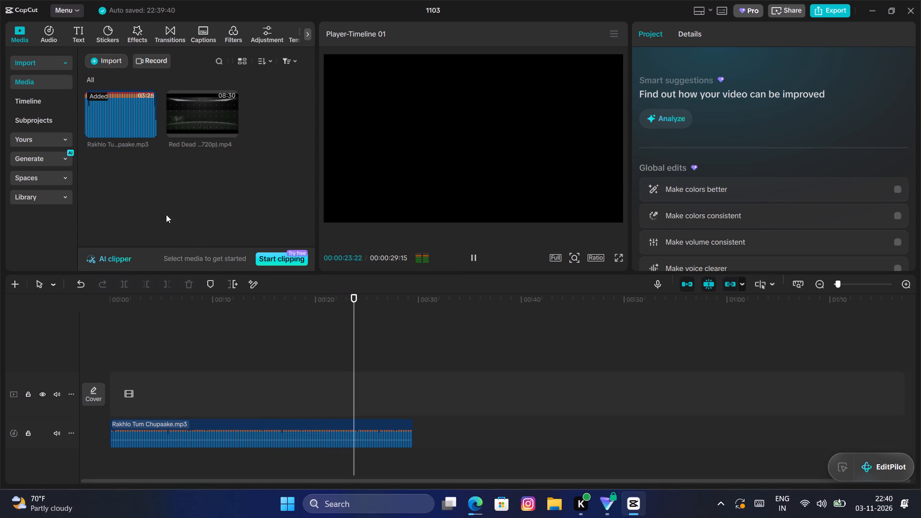
# Add the imported Red Dead video to a new track above the main track, starting at about 1 s.
pyautogui.click(203, 123)
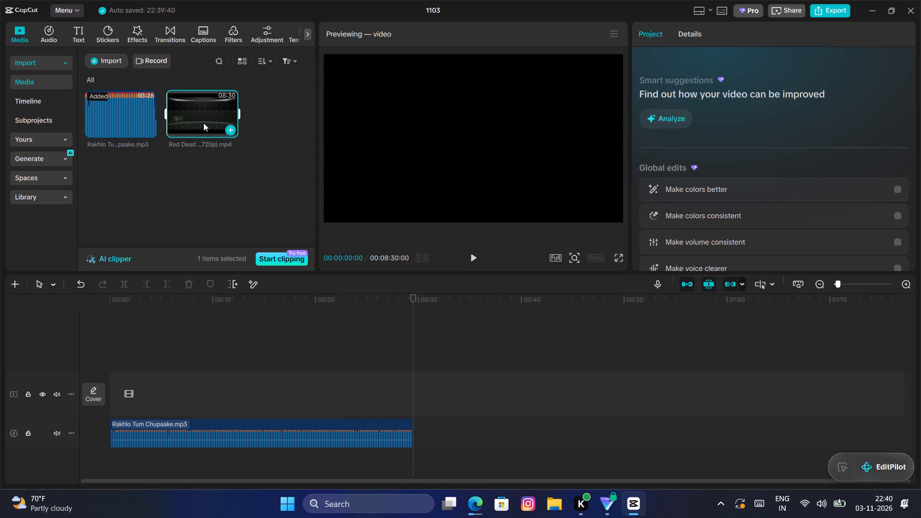
pyautogui.moveTo(203, 123); pyautogui.dragTo(124, 370)
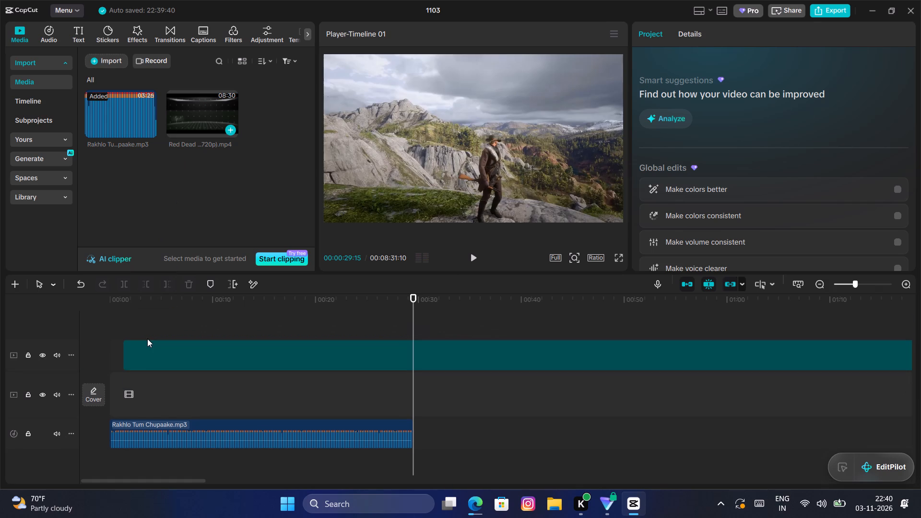
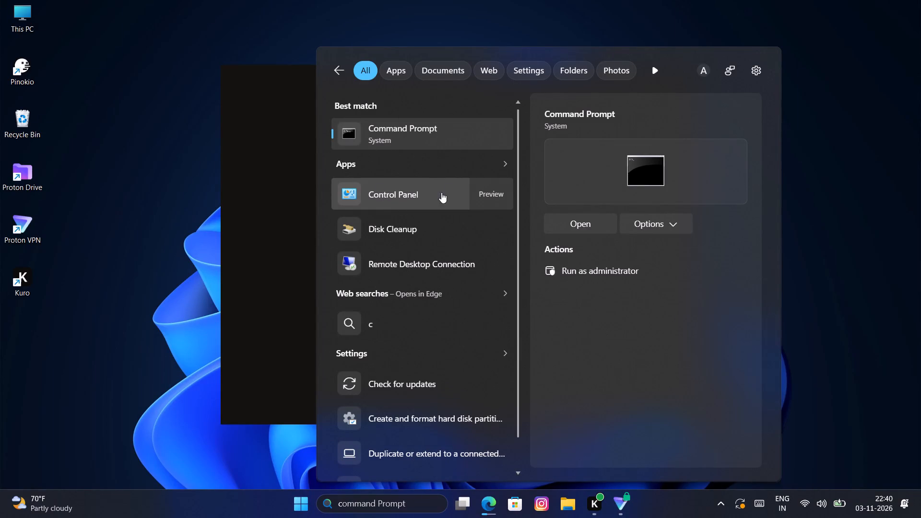
# Search the computer for CapCut and launch the app.
pyautogui.press('a')
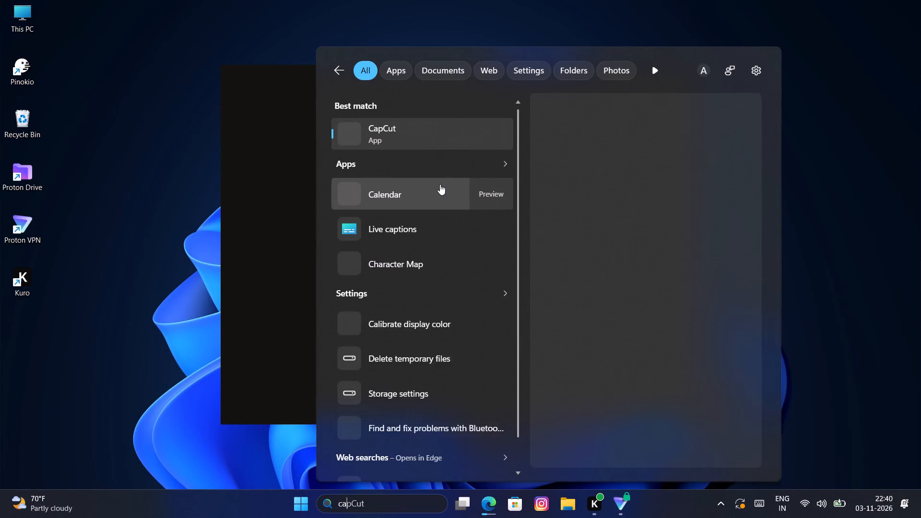
pyautogui.click(424, 140)
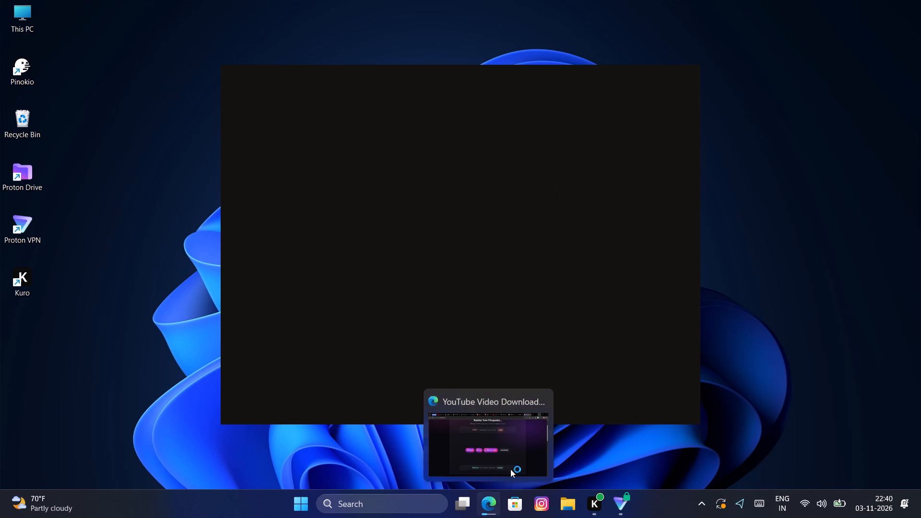
# Close the Edge window with the YouTube video downloader page, abandoning its unfinished download.
pyautogui.click(539, 406)
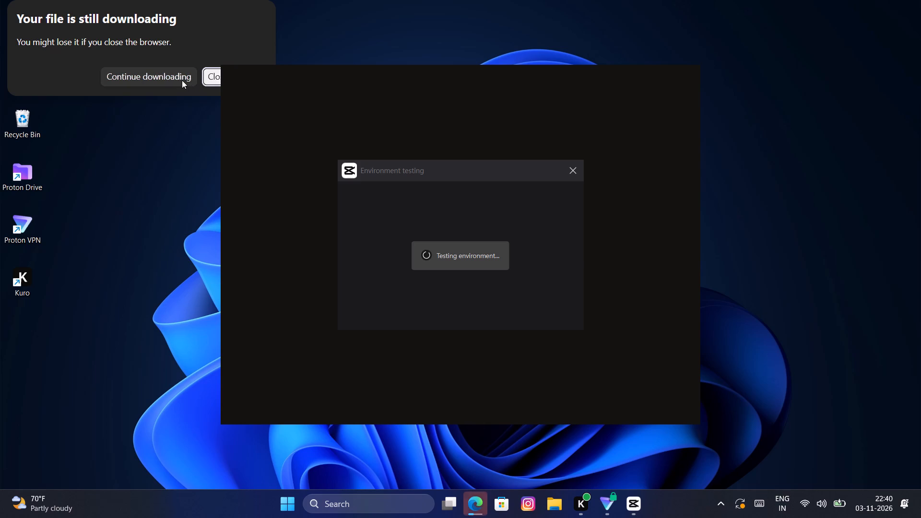
pyautogui.click(205, 78)
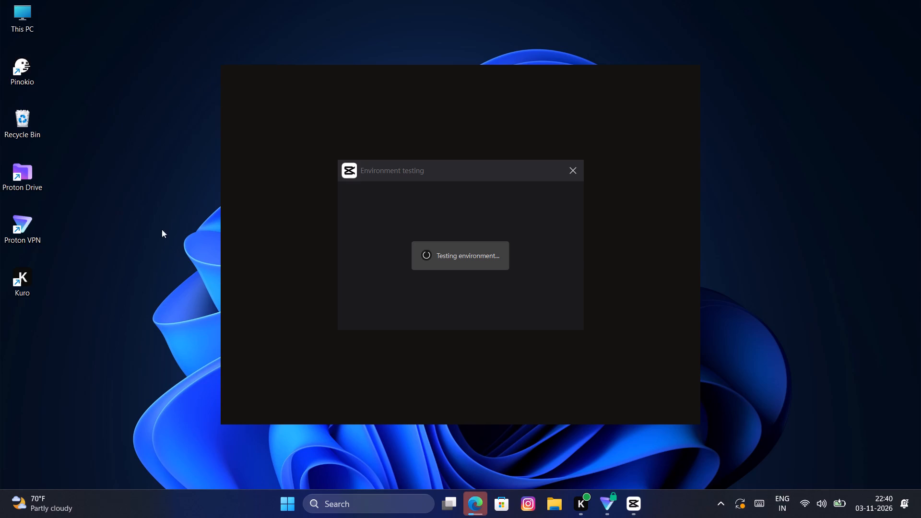
# Open Microsoft Edge.
pyautogui.click(474, 506)
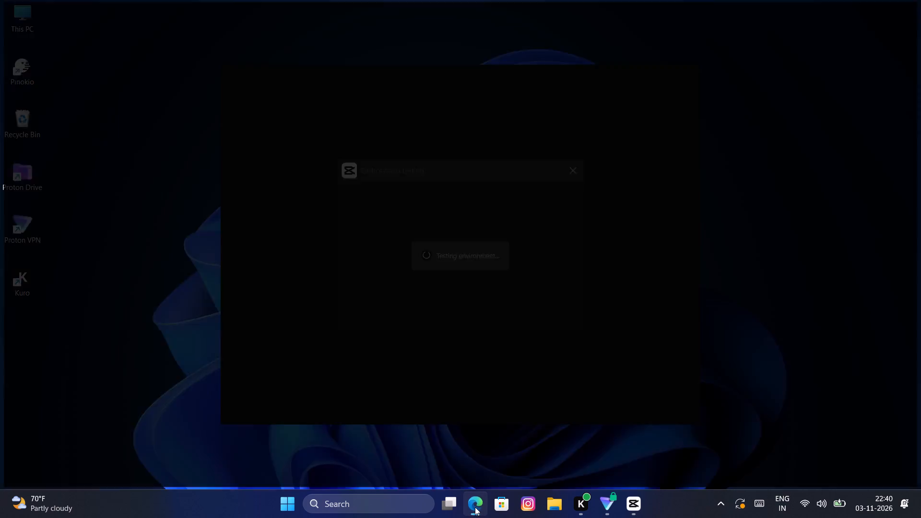
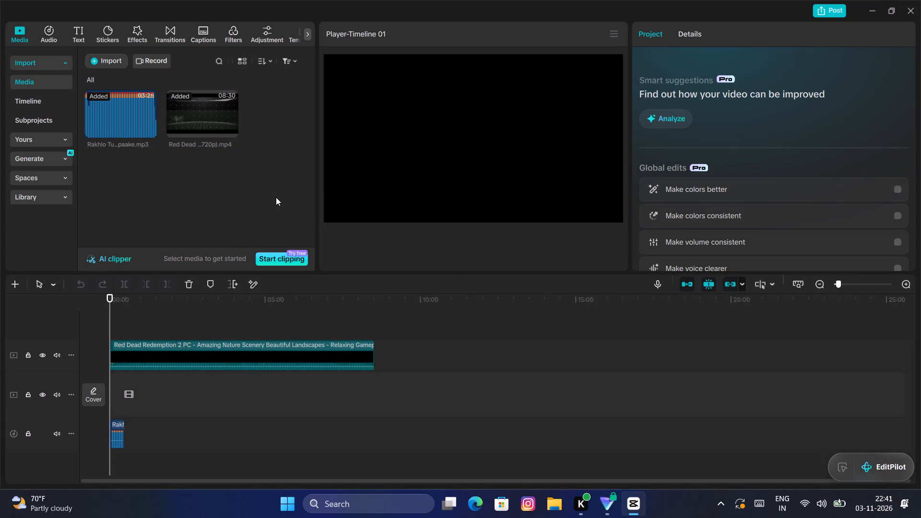
# Trim the start of the Red Dead Redemption 2 clip up to 00:00:10:03 and move the clip to the timeline's beginning.
pyautogui.click(902, 286)
pyautogui.click(902, 286)
pyautogui.click(903, 286)
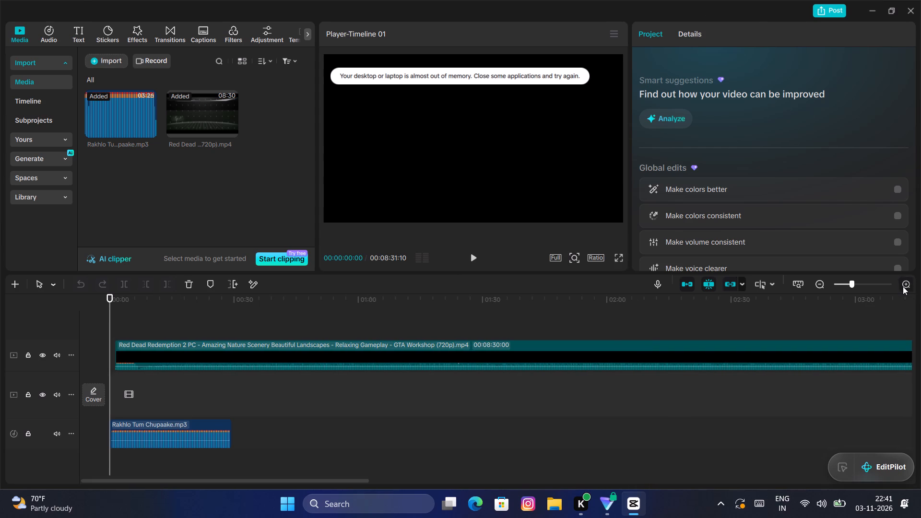
pyautogui.click(142, 324)
pyautogui.click(145, 320)
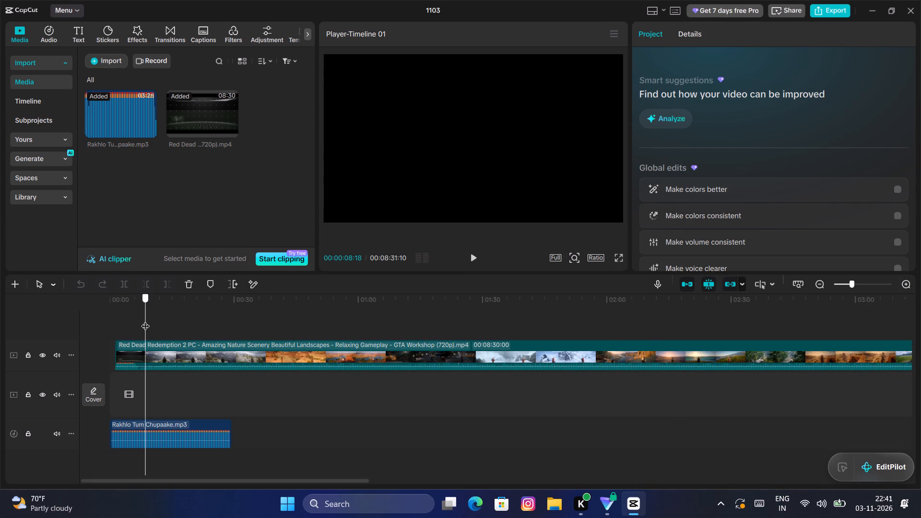
pyautogui.moveTo(145, 320); pyautogui.dragTo(105, 327)
pyautogui.click(115, 322)
pyautogui.moveTo(114, 322); pyautogui.dragTo(137, 324)
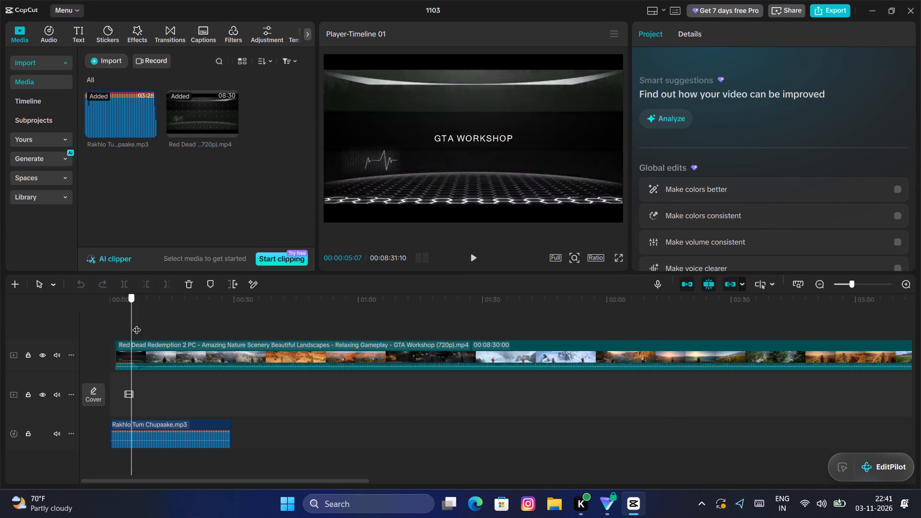
pyautogui.moveTo(137, 324); pyautogui.dragTo(158, 328)
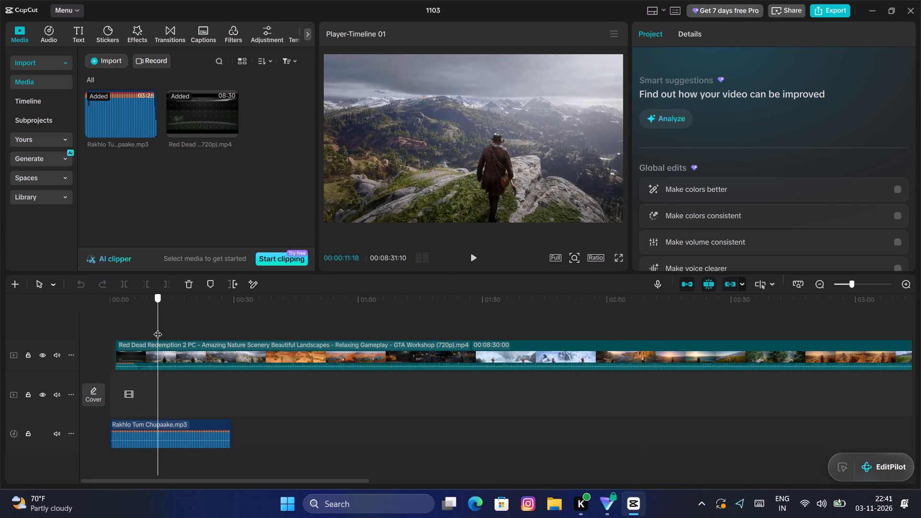
pyautogui.moveTo(158, 328); pyautogui.dragTo(231, 340)
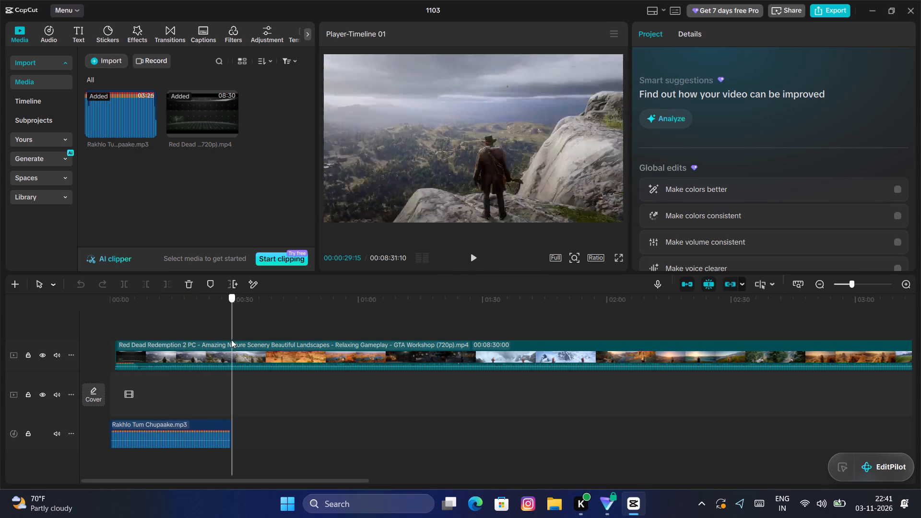
pyautogui.moveTo(231, 340); pyautogui.dragTo(210, 340)
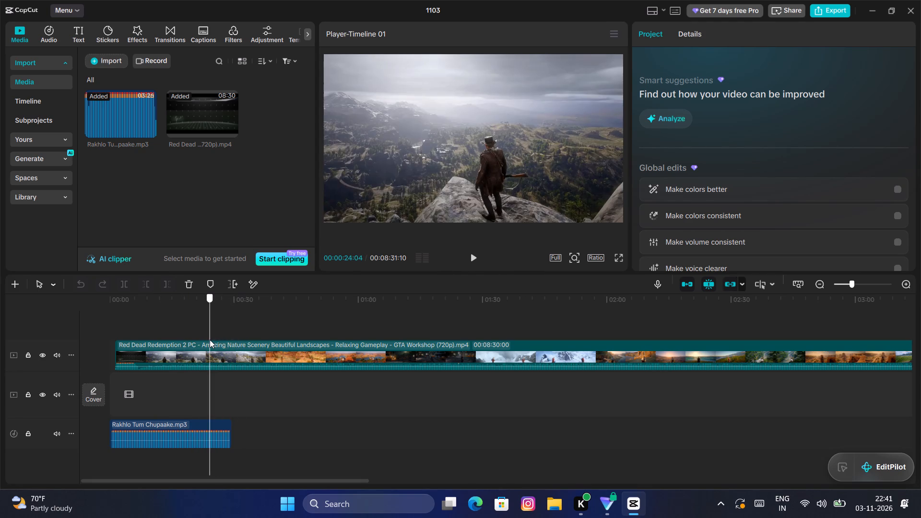
pyautogui.moveTo(210, 340); pyautogui.dragTo(172, 349)
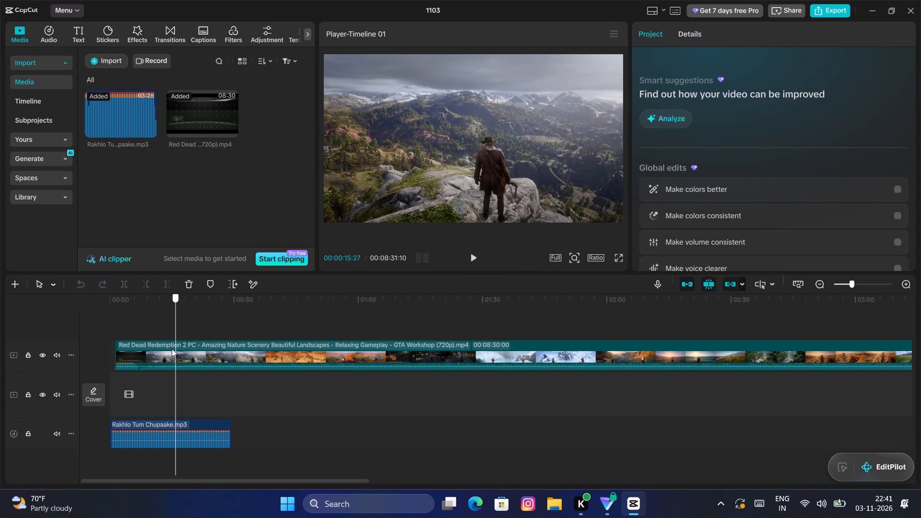
pyautogui.moveTo(172, 349); pyautogui.dragTo(152, 358)
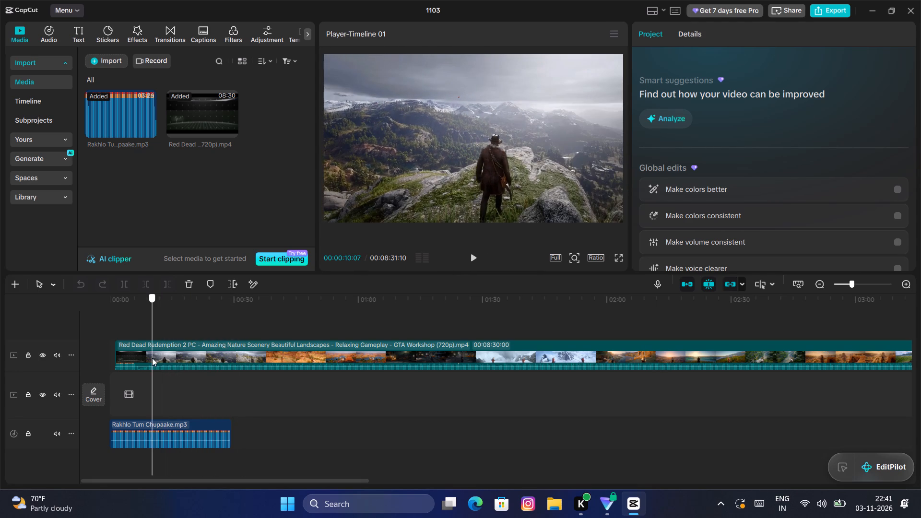
pyautogui.moveTo(152, 358); pyautogui.dragTo(152, 358)
pyautogui.click(144, 358)
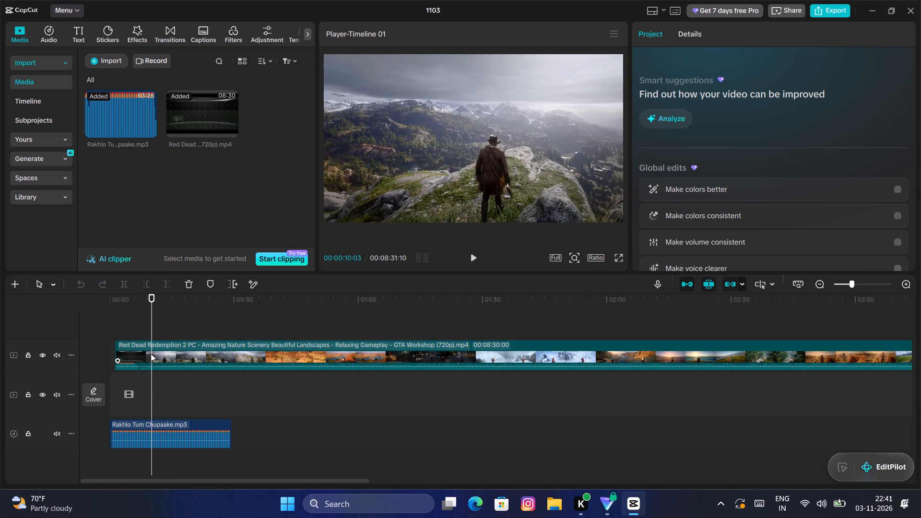
pyautogui.click(151, 353)
pyautogui.press('q')
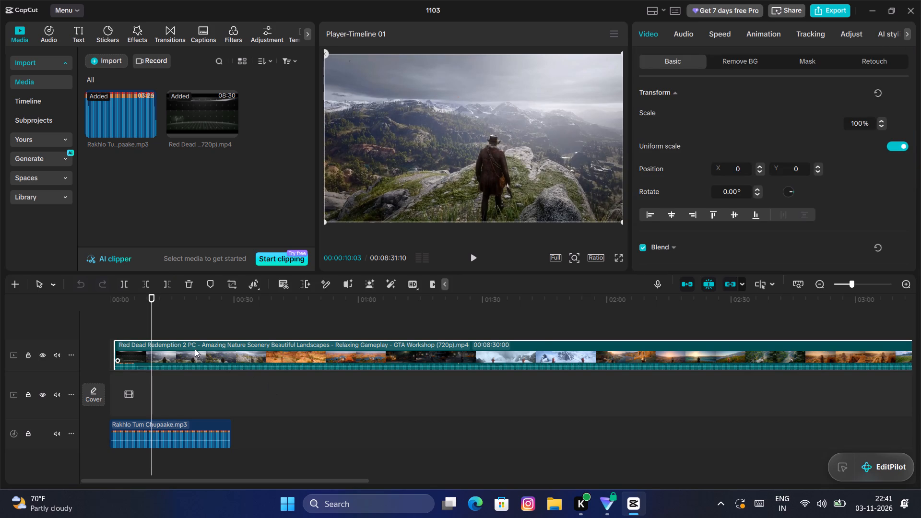
pyautogui.moveTo(202, 349); pyautogui.dragTo(158, 351)
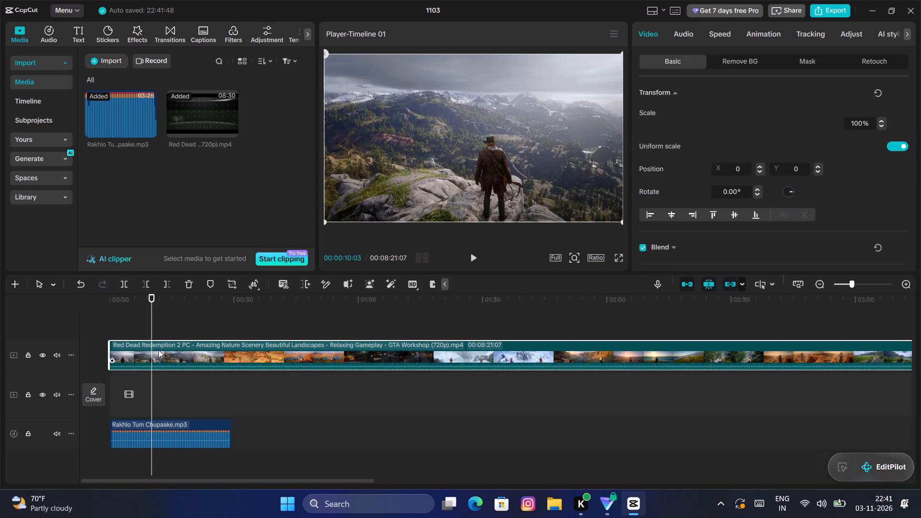
# Play the video from the beginning to about 00:00:03:18 to choose the first cut point against the song.
pyautogui.moveTo(154, 326); pyautogui.dragTo(111, 341)
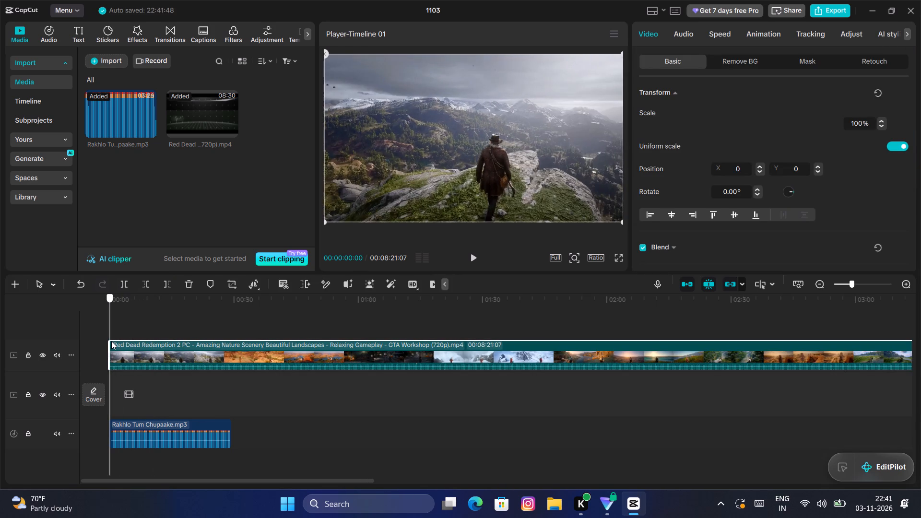
pyautogui.moveTo(111, 341); pyautogui.dragTo(110, 341)
pyautogui.press('space')
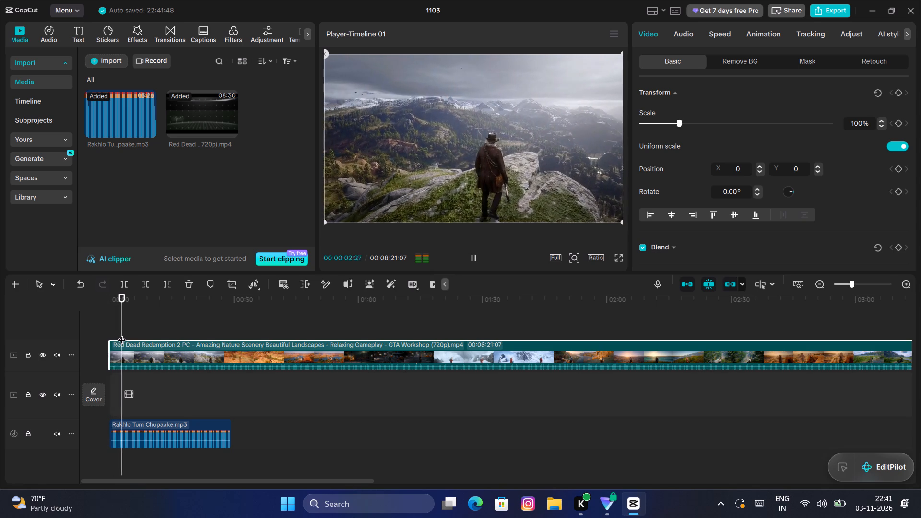
pyautogui.press('space')
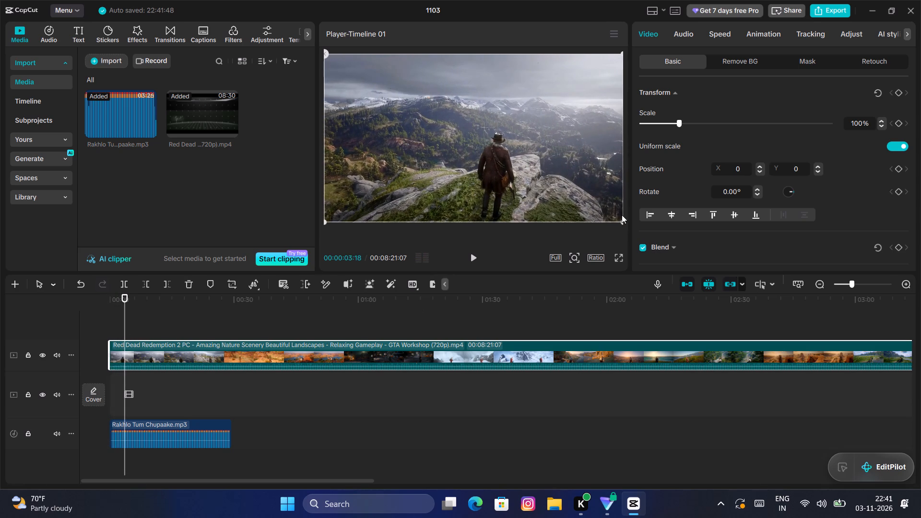
# Mute the Red Dead Redemption 2 clip by lowering its volume to -∞ dB.
pyautogui.click(685, 32)
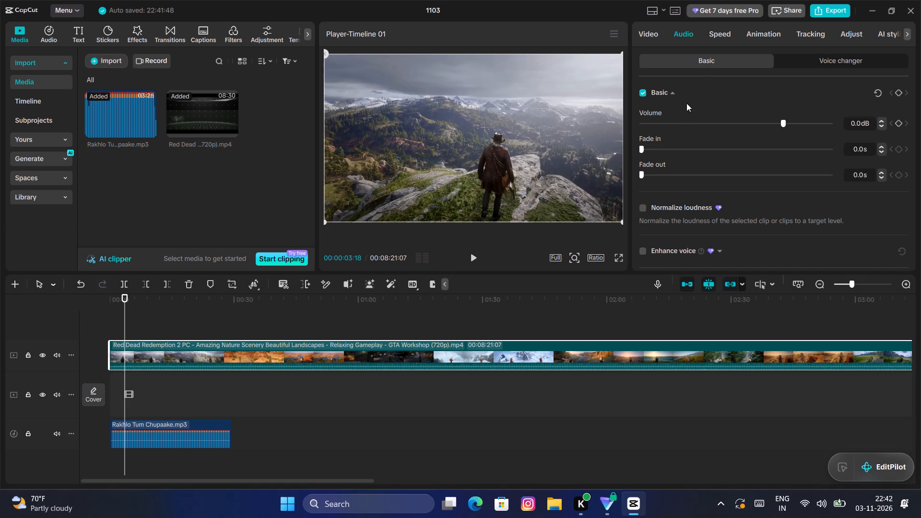
pyautogui.moveTo(674, 120); pyautogui.dragTo(561, 156)
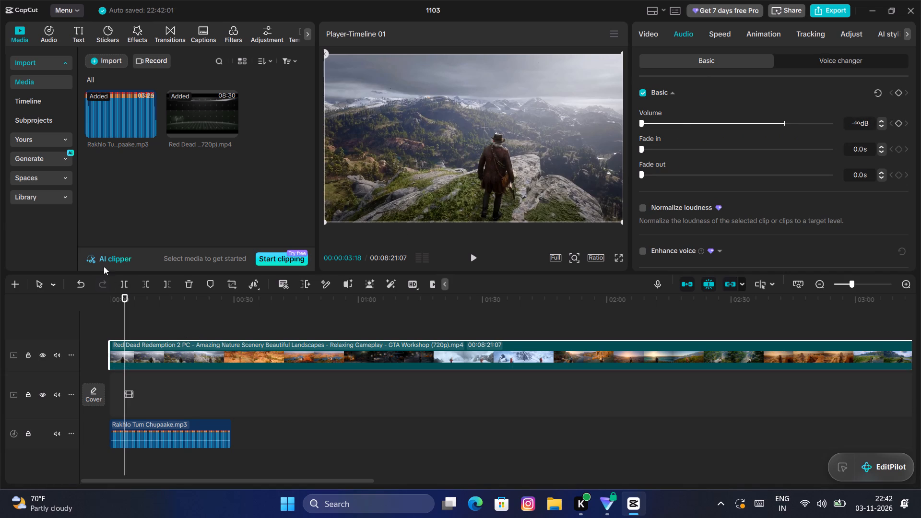
# Split the Red Dead Redemption 2 clip at 00:00:03:18 and play back across the cut.
pyautogui.click(120, 281)
pyautogui.click(124, 322)
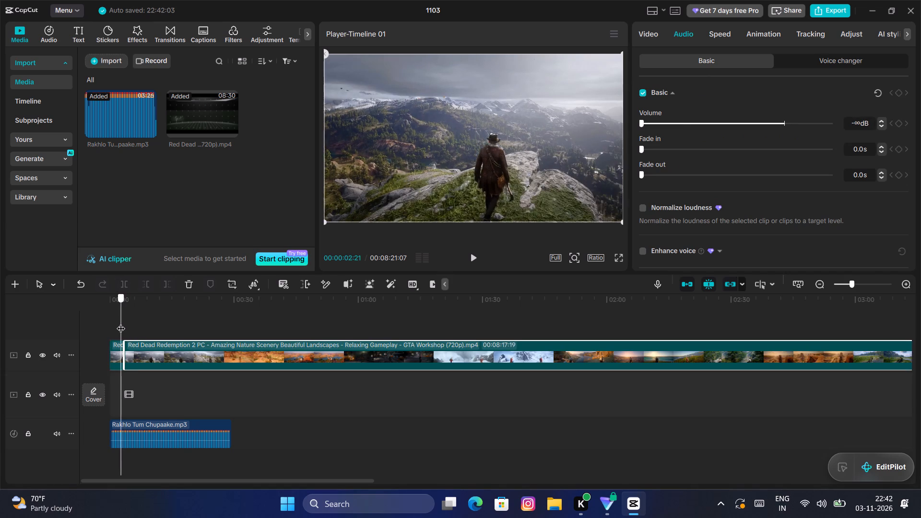
pyautogui.moveTo(121, 322); pyautogui.dragTo(70, 323)
pyautogui.press('space')
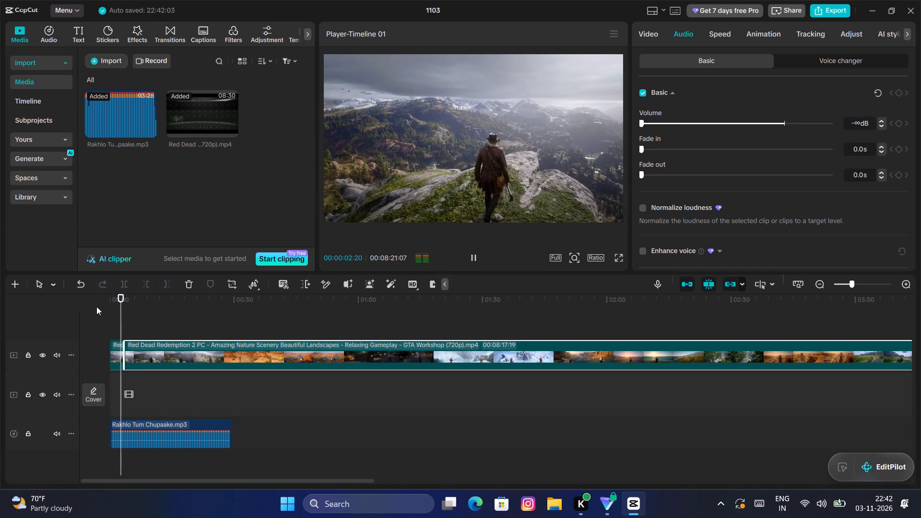
pyautogui.press('space')
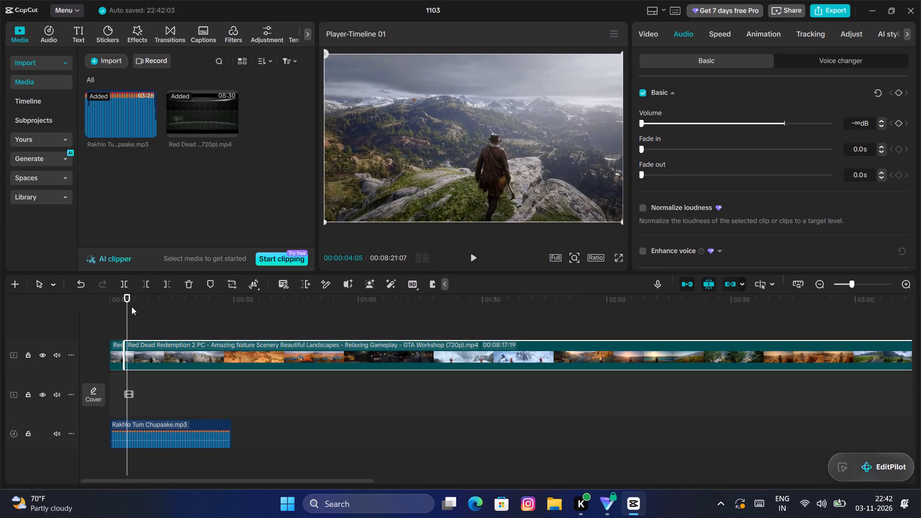
# Trim the second segment's start to the desert scene at 00:00:25:26 and move it flush against the first segment.
pyautogui.moveTo(129, 307); pyautogui.dragTo(235, 328)
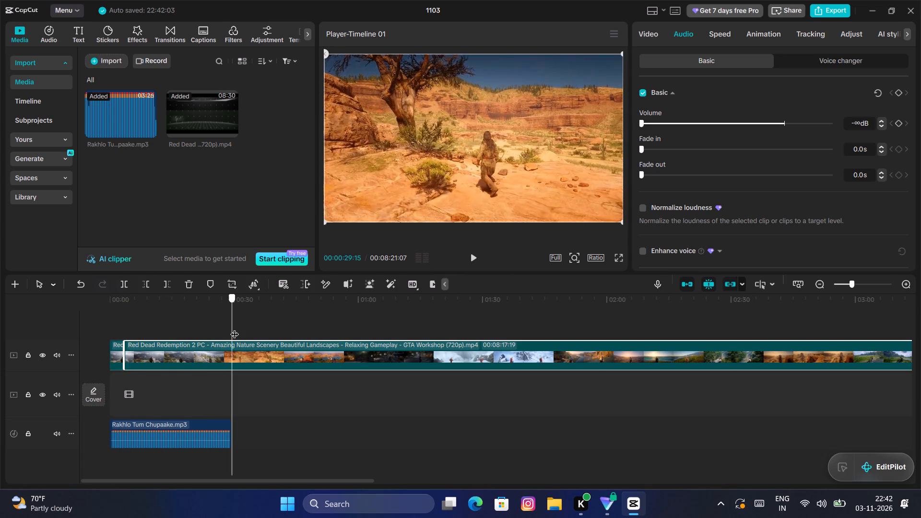
pyautogui.moveTo(235, 328); pyautogui.dragTo(209, 329)
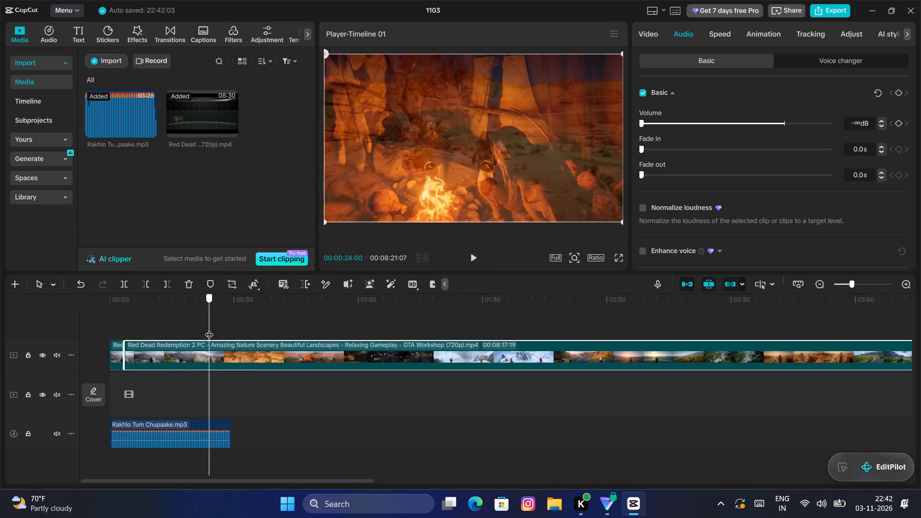
pyautogui.moveTo(209, 329); pyautogui.dragTo(217, 330)
pyautogui.click(204, 350)
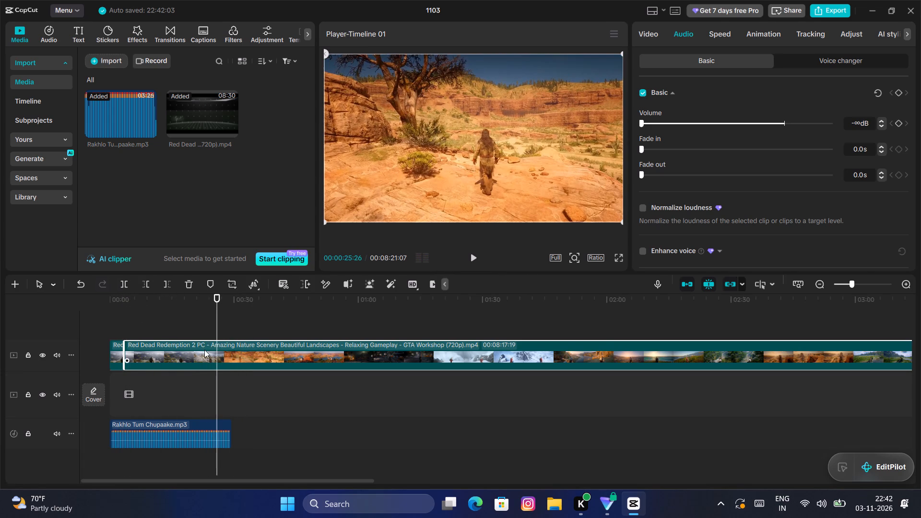
pyautogui.press('q')
pyautogui.moveTo(242, 344); pyautogui.dragTo(178, 342)
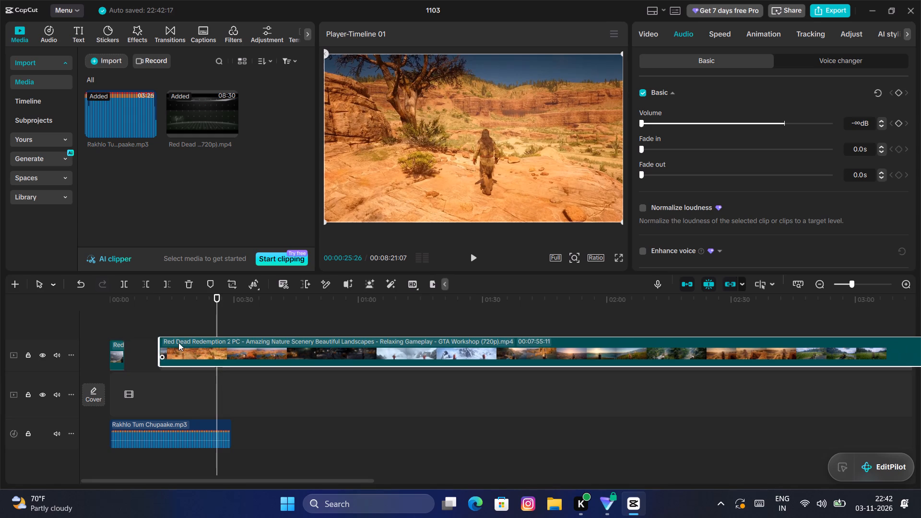
pyautogui.moveTo(178, 342); pyautogui.dragTo(152, 345)
# Play the desert scene from the first cut and split the footage at 00:00:07:12.
pyautogui.click(123, 328)
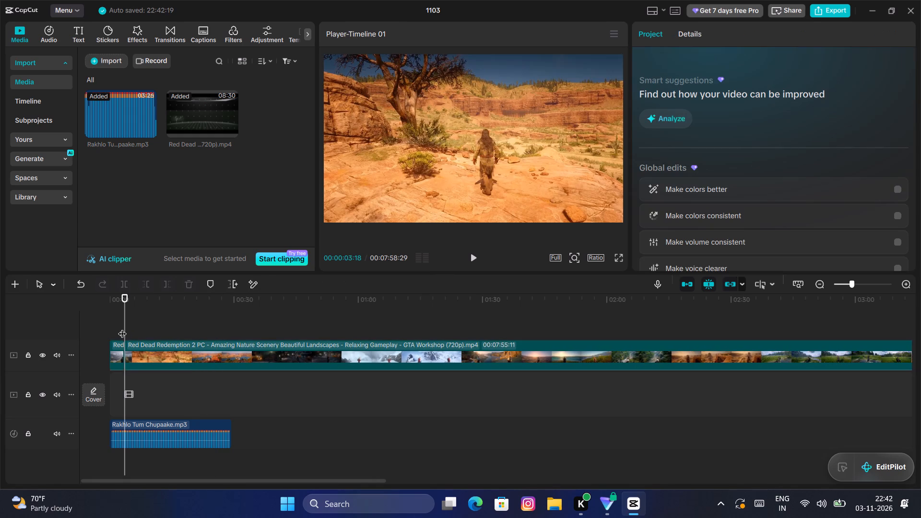
pyautogui.press('space')
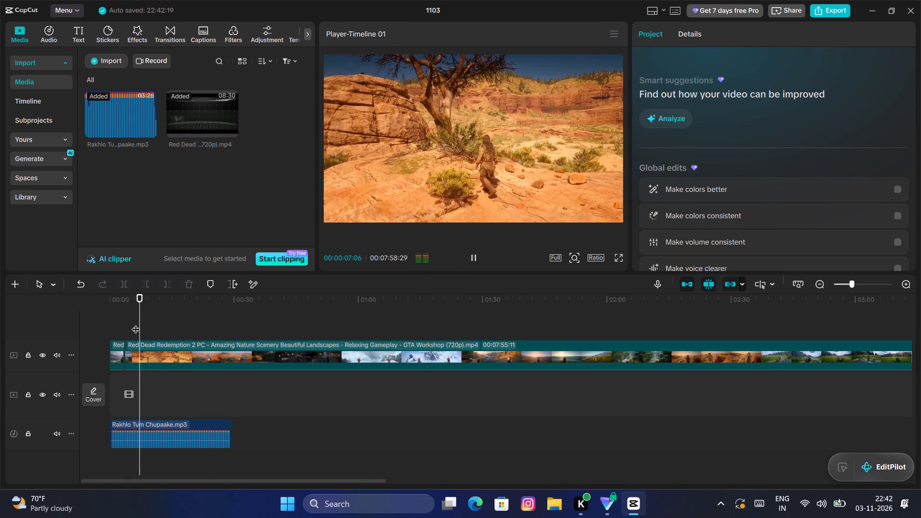
pyautogui.press('space')
pyautogui.click(154, 344)
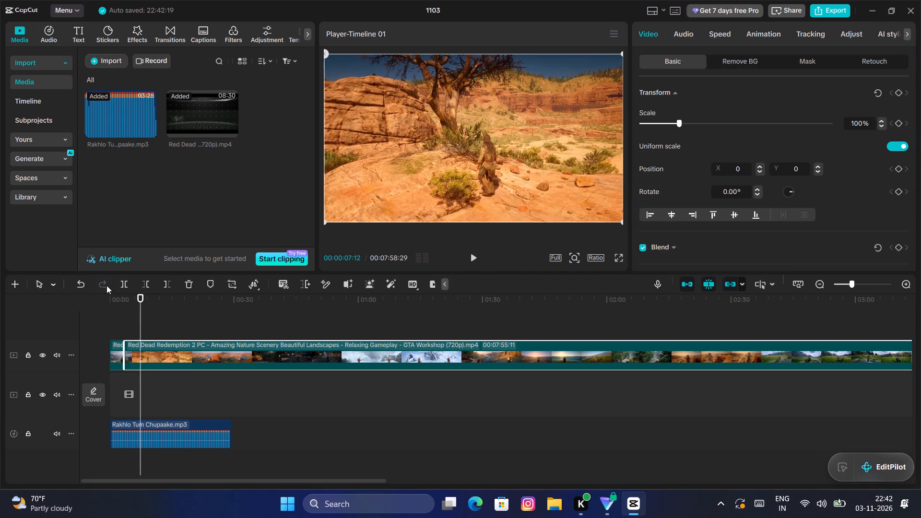
pyautogui.click(121, 289)
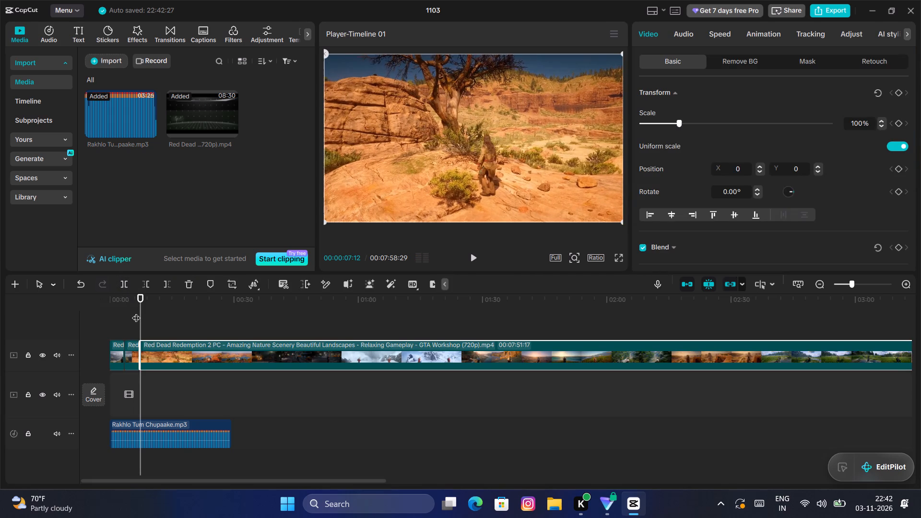
# Trim the start of the remaining footage up to the horse rider overlooking the river at 00:00:17:12.
pyautogui.moveTo(141, 314); pyautogui.dragTo(209, 325)
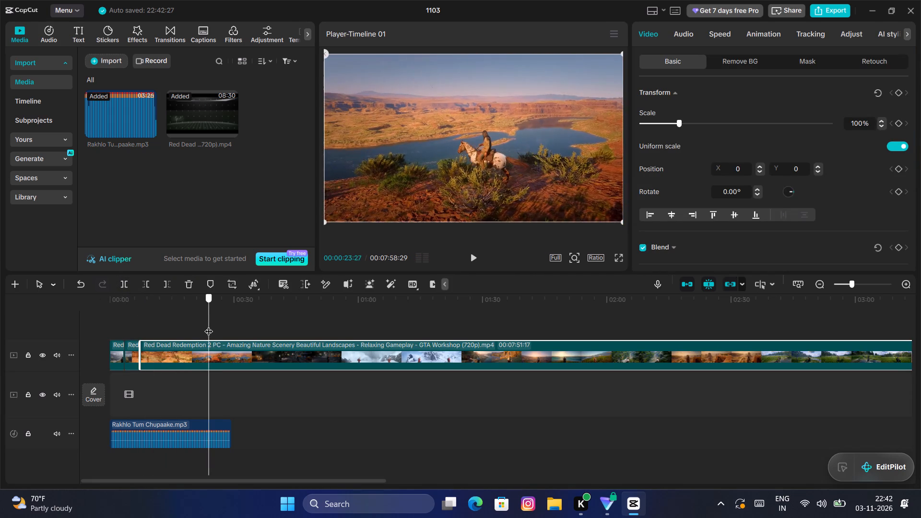
pyautogui.moveTo(209, 325); pyautogui.dragTo(209, 329)
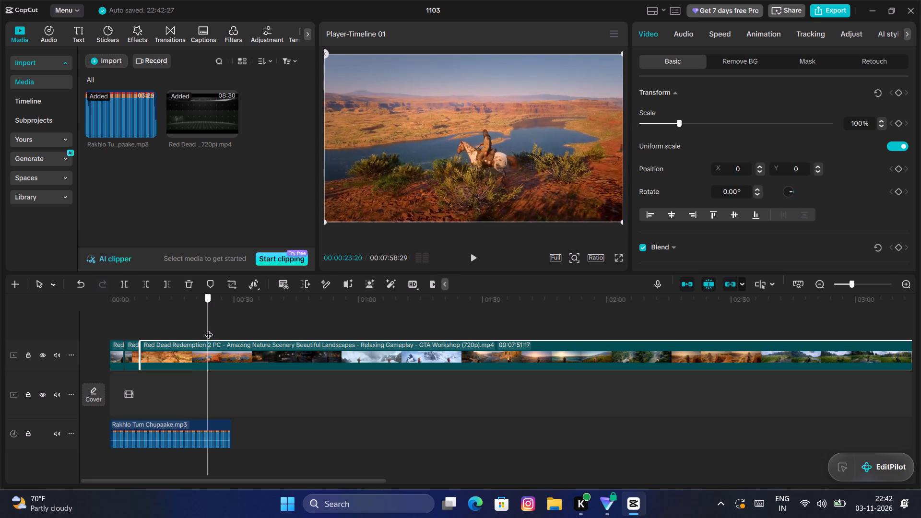
pyautogui.moveTo(209, 329); pyautogui.dragTo(203, 330)
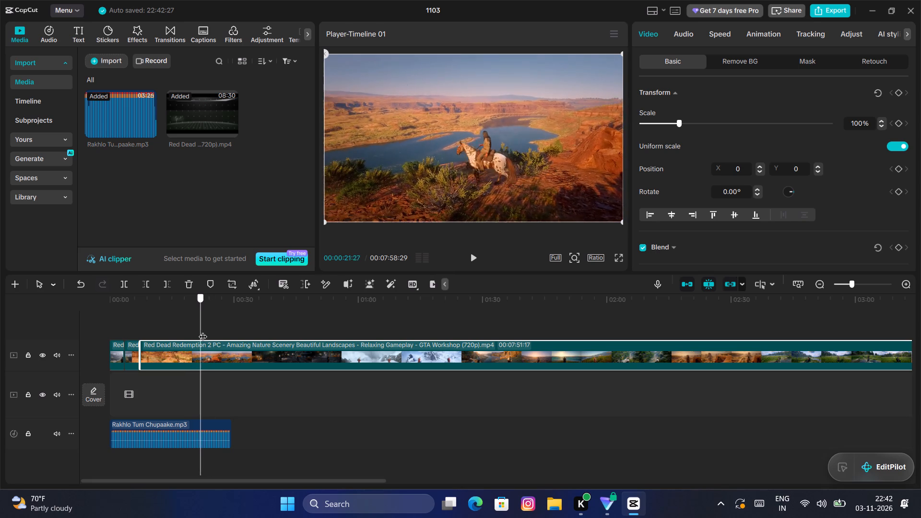
pyautogui.moveTo(203, 330); pyautogui.dragTo(153, 336)
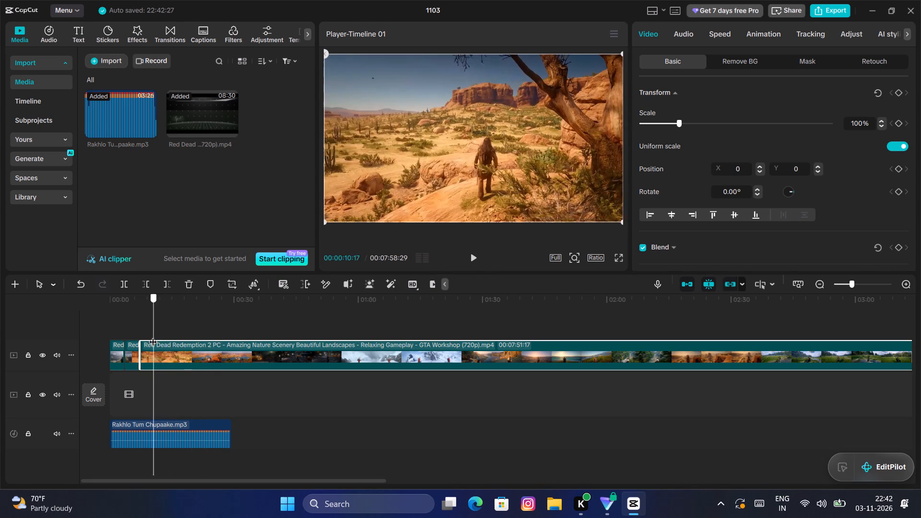
pyautogui.moveTo(153, 336); pyautogui.dragTo(133, 337)
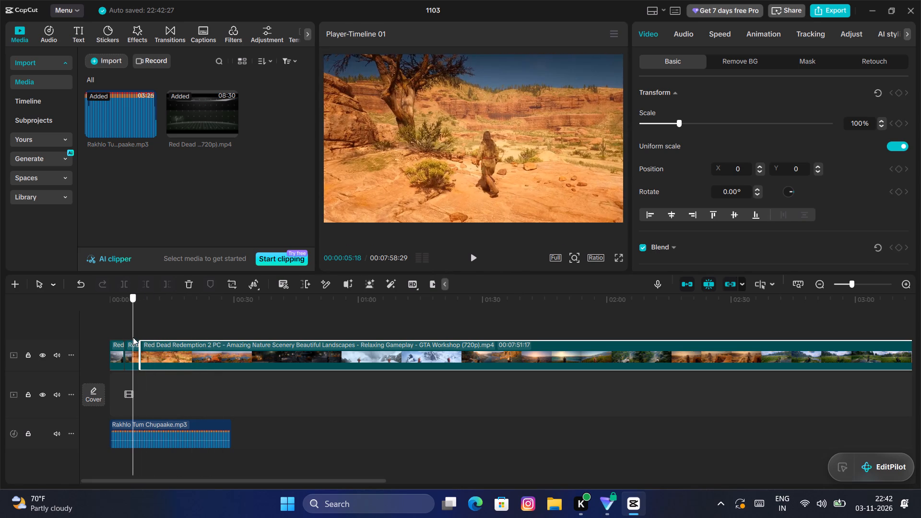
pyautogui.moveTo(133, 337); pyautogui.dragTo(196, 340)
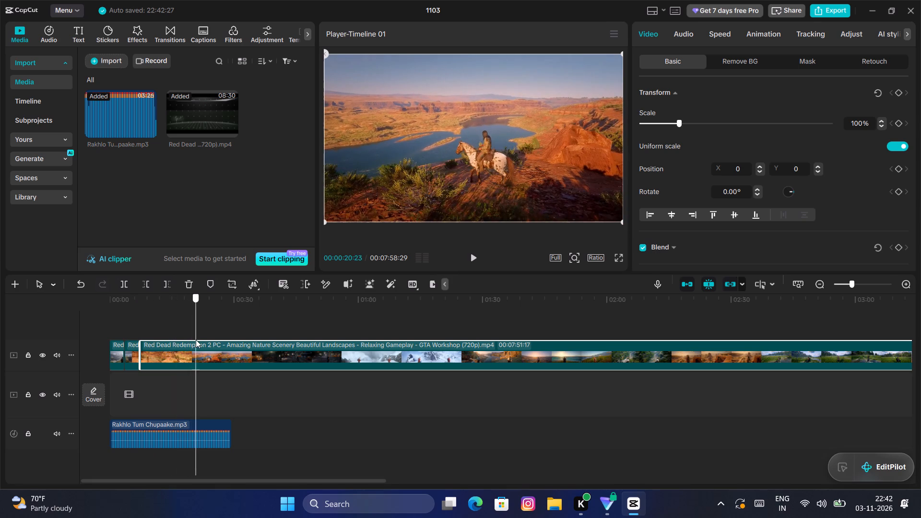
pyautogui.moveTo(196, 340); pyautogui.dragTo(182, 341)
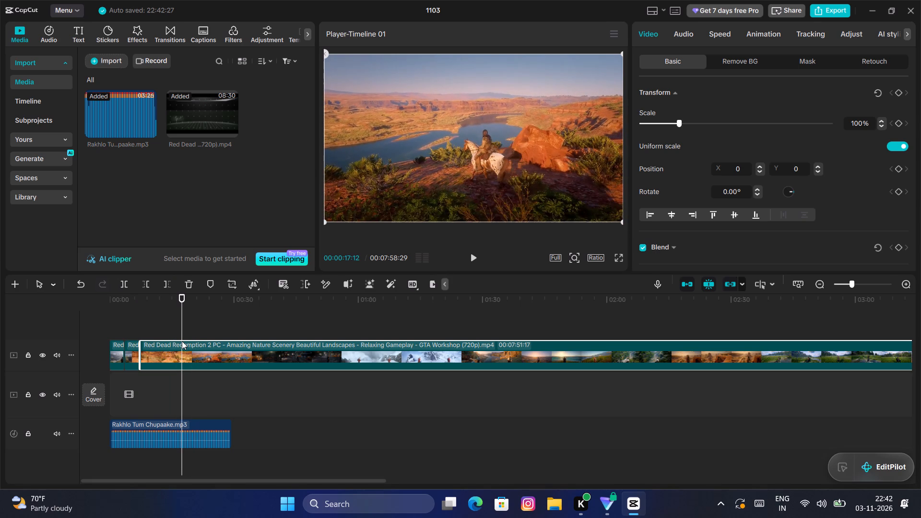
pyautogui.press('q')
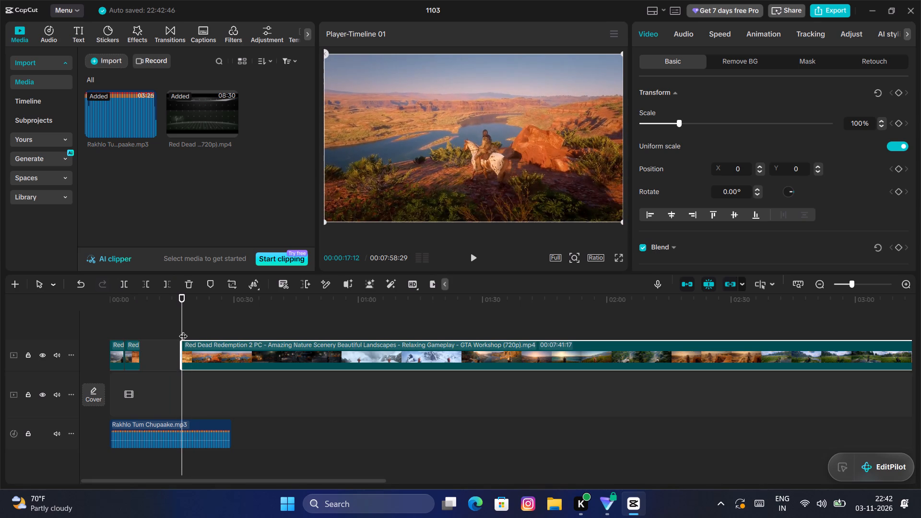
# Delete the second segment with the desert scene and move the horse rider footage flush against the first segment.
pyautogui.click(134, 350)
pyautogui.press('BackSpace')
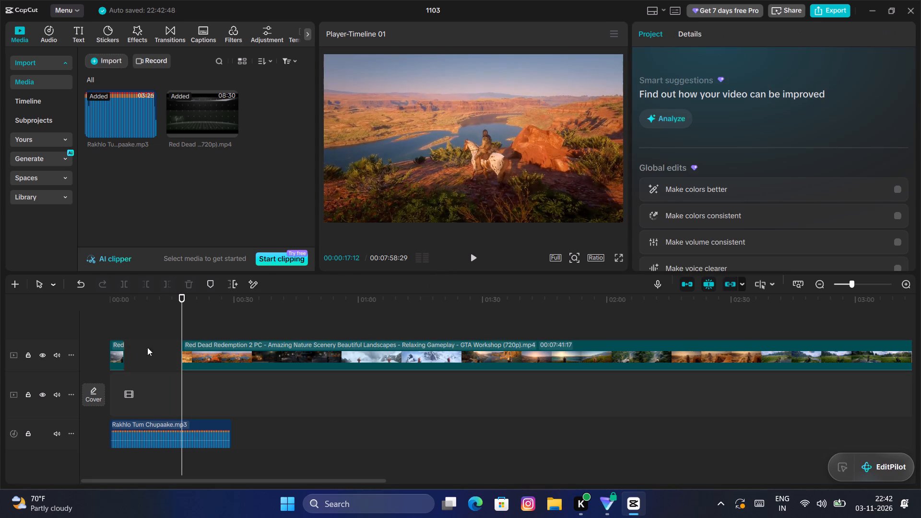
pyautogui.moveTo(203, 351); pyautogui.dragTo(153, 351)
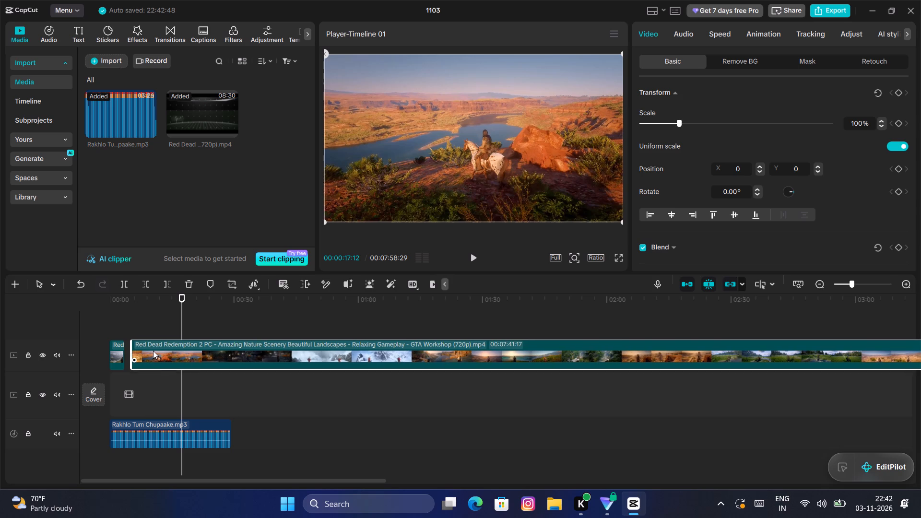
pyautogui.moveTo(153, 351); pyautogui.dragTo(149, 353)
# Play the horse rider scene from the first cut and split the footage at 00:00:07:09.
pyautogui.click(133, 331)
pyautogui.moveTo(133, 331); pyautogui.dragTo(128, 332)
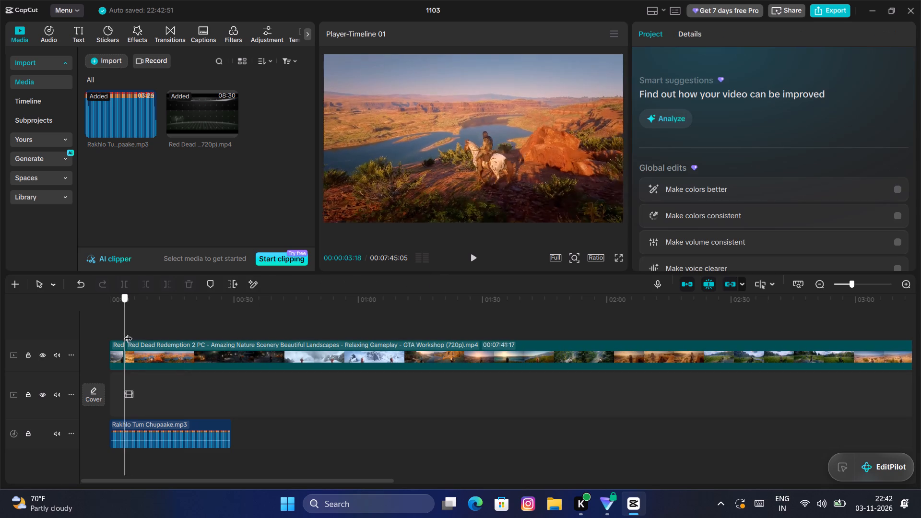
pyautogui.moveTo(128, 332); pyautogui.dragTo(142, 337)
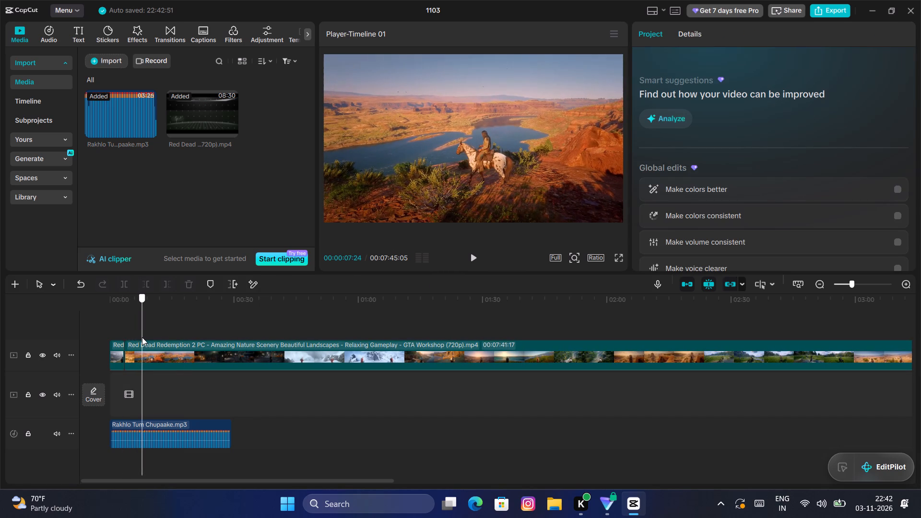
pyautogui.moveTo(142, 337); pyautogui.dragTo(139, 340)
pyautogui.click(138, 351)
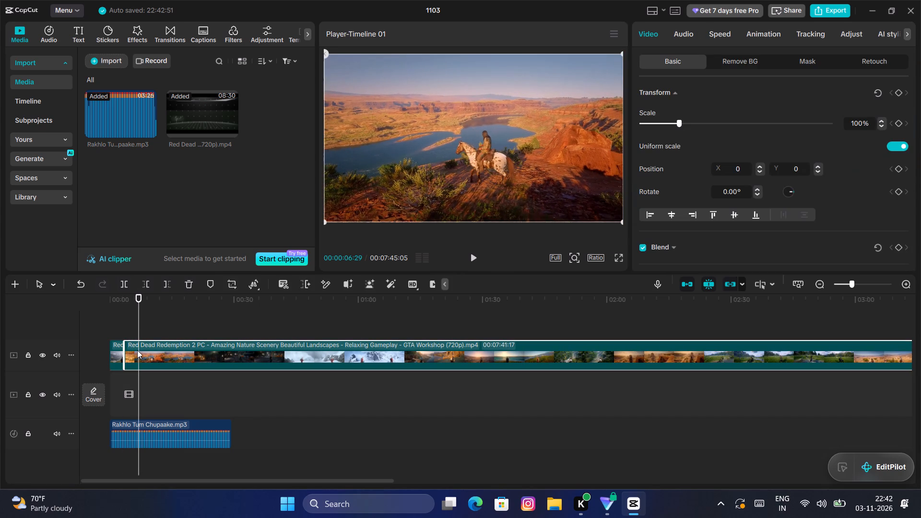
pyautogui.doubleClick(129, 319)
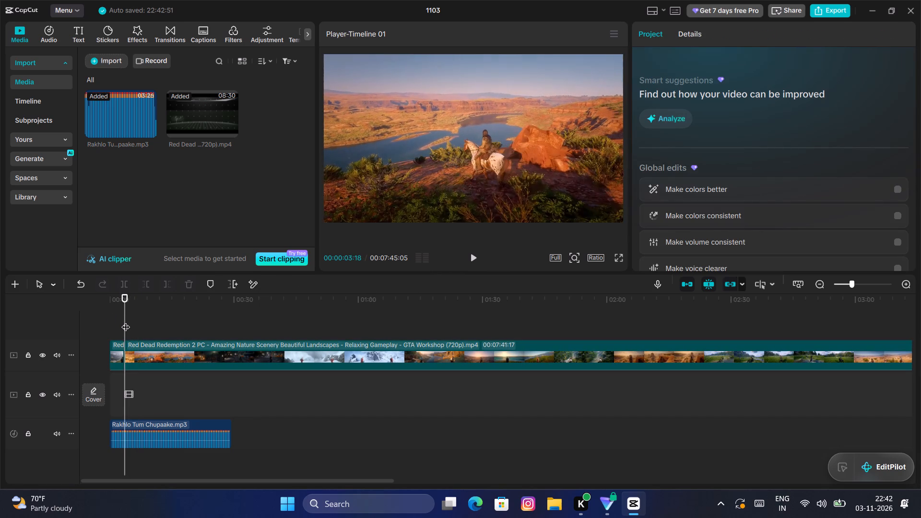
pyautogui.press('space')
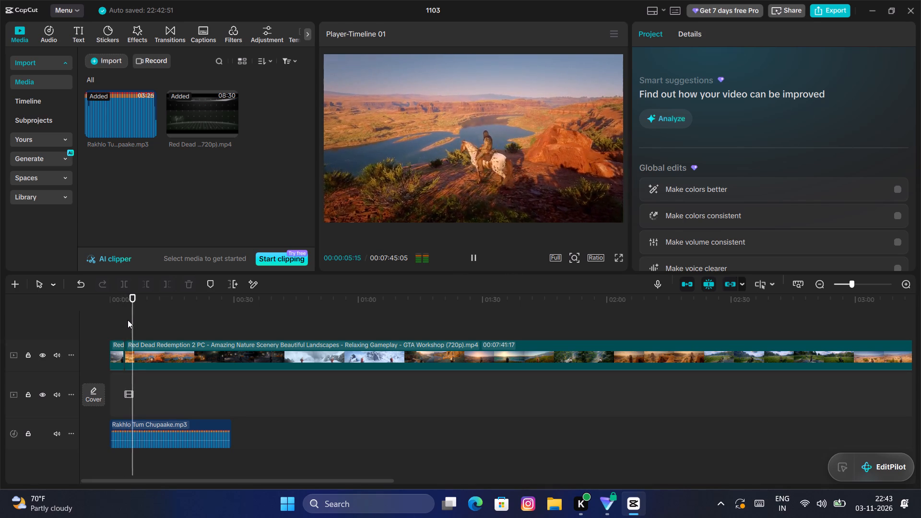
pyautogui.press('space')
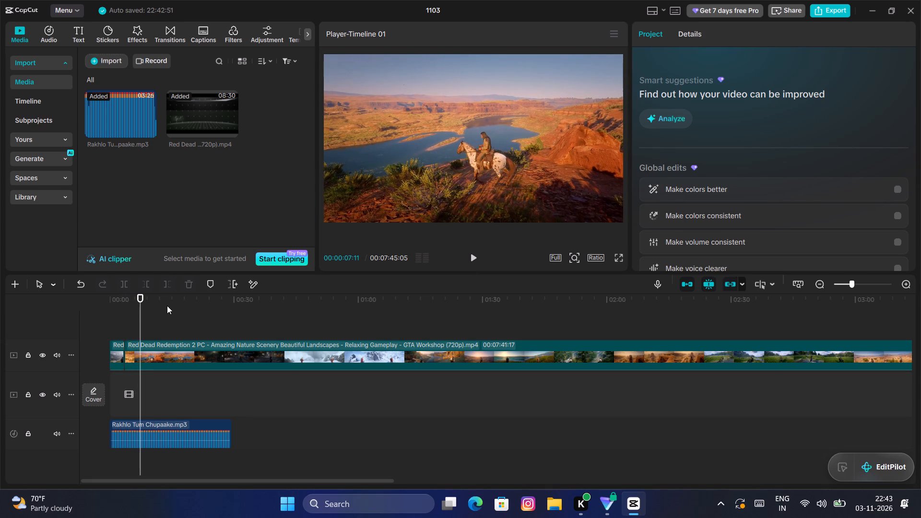
pyautogui.press('Left')
pyautogui.press('Left')
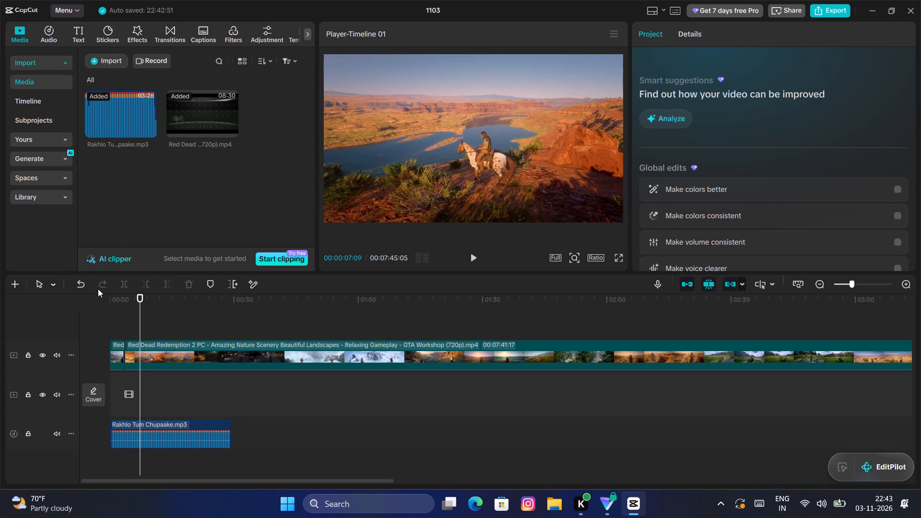
pyautogui.click(144, 356)
pyautogui.click(123, 282)
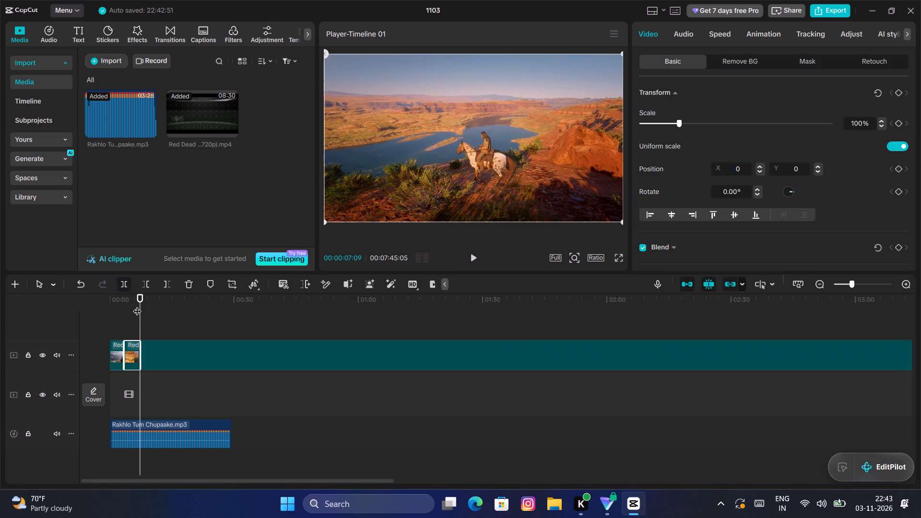
# Trim the remaining footage's start to the man overlooking the lake at 00:01:04:19 and move it flush against the second segment.
pyautogui.moveTo(141, 311); pyautogui.dragTo(204, 327)
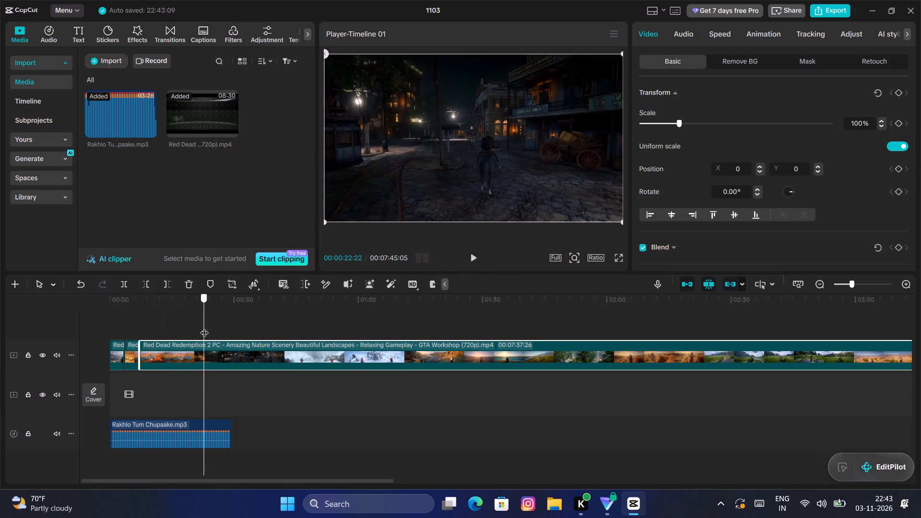
pyautogui.moveTo(204, 327); pyautogui.dragTo(279, 333)
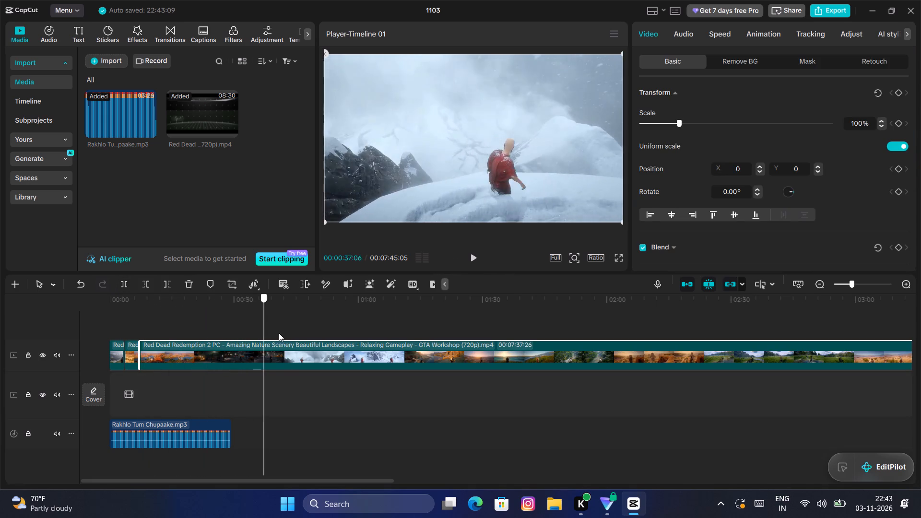
pyautogui.moveTo(279, 333); pyautogui.dragTo(378, 347)
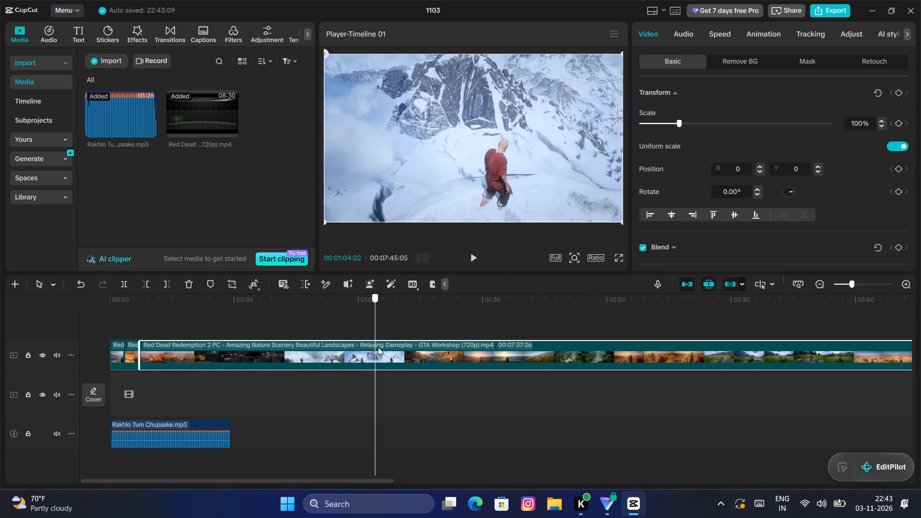
pyautogui.moveTo(378, 347); pyautogui.dragTo(369, 359)
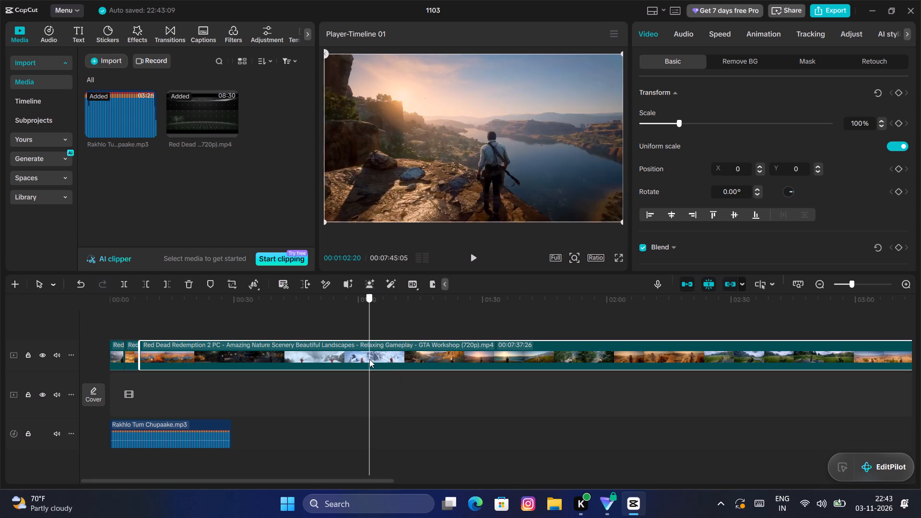
pyautogui.moveTo(369, 359); pyautogui.dragTo(378, 359)
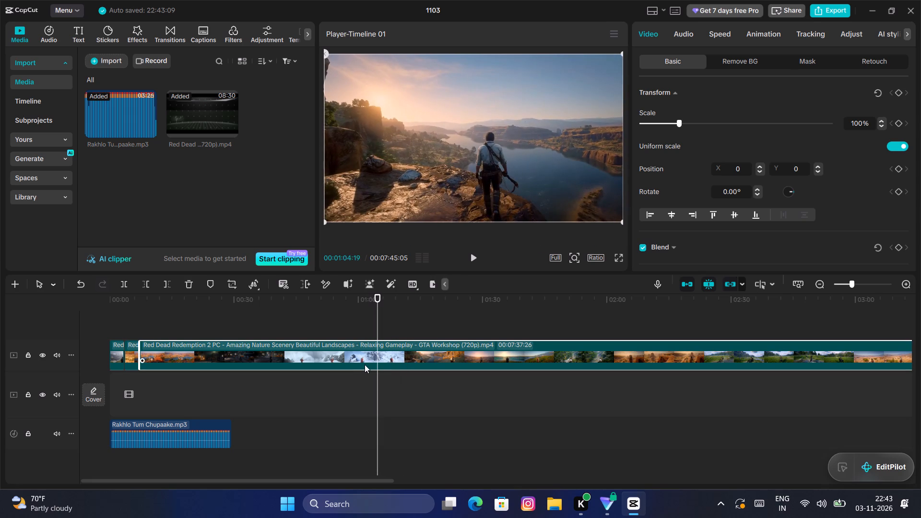
pyautogui.press('q')
pyautogui.moveTo(395, 351); pyautogui.dragTo(167, 350)
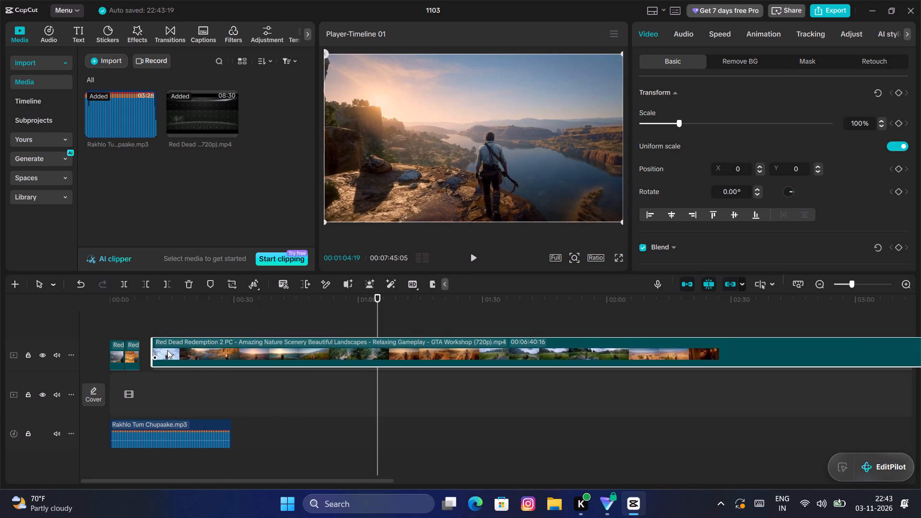
pyautogui.moveTo(167, 350); pyautogui.dragTo(159, 353)
# Play the lake overlook scene from the second cut and split the footage at 00:00:11:04.
pyautogui.doubleClick(139, 320)
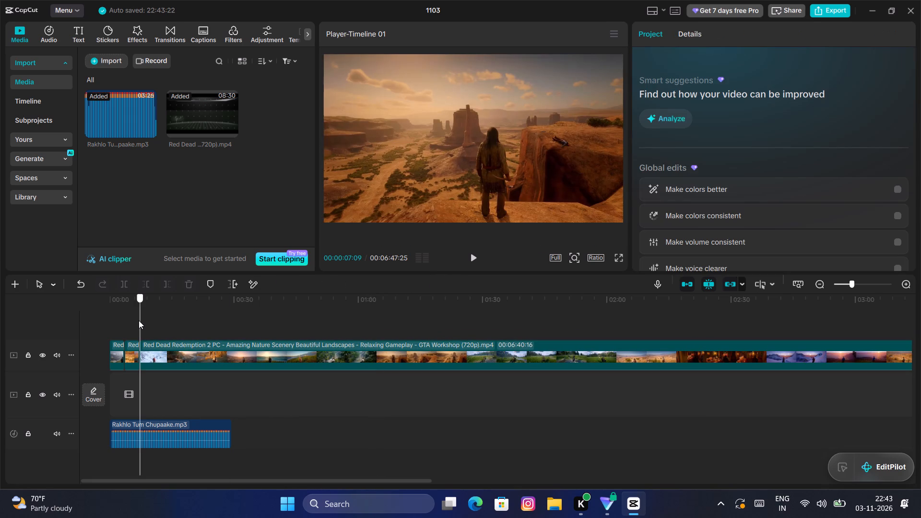
pyautogui.press('space')
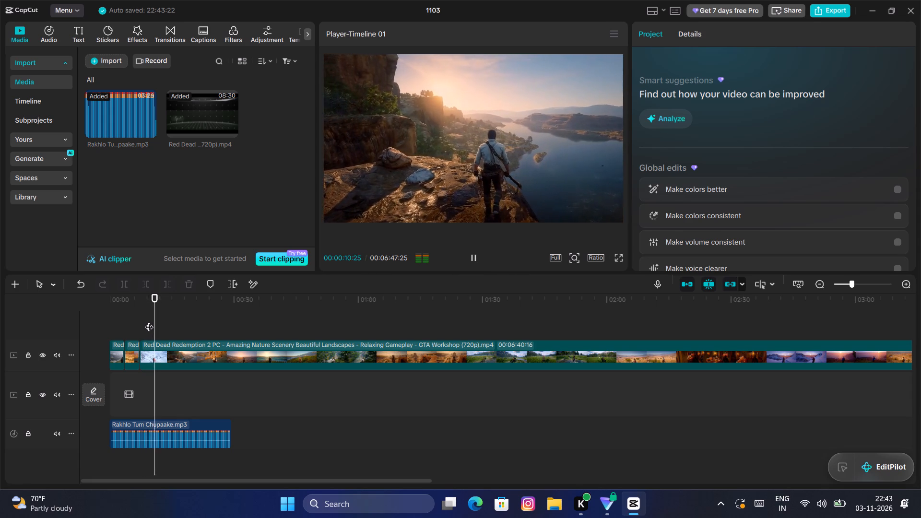
pyautogui.press('space')
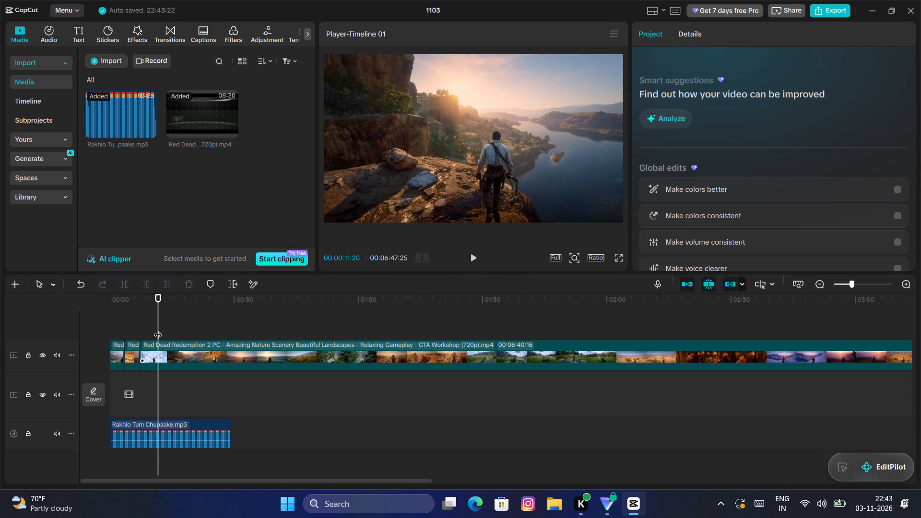
pyautogui.click(156, 321)
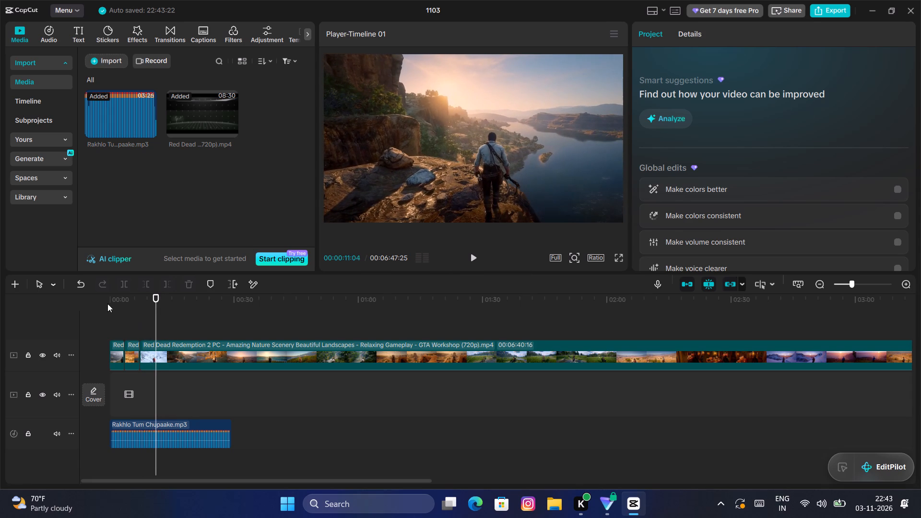
pyautogui.click(154, 346)
pyautogui.click(125, 287)
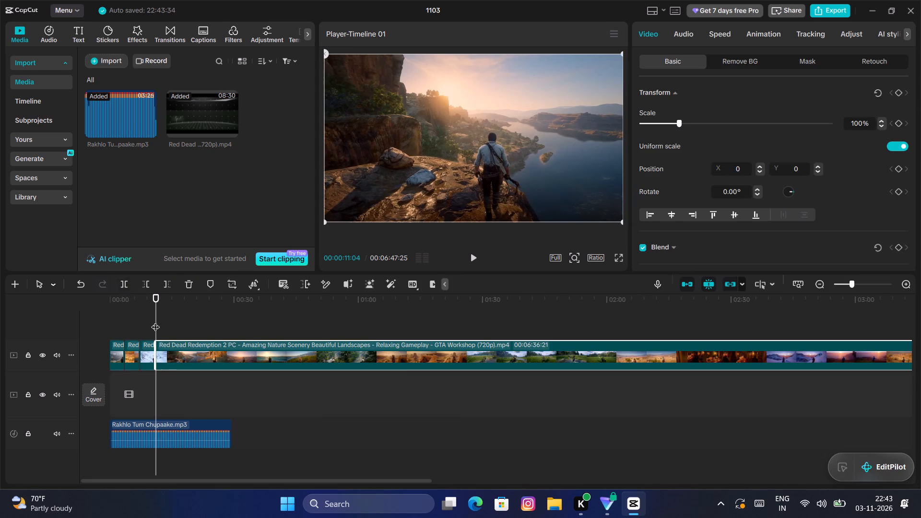
# Trim the remaining footage's start to the snowy mountain sun scene at 00:02:35:17 and move it flush against the third segment.
pyautogui.moveTo(155, 321); pyautogui.dragTo(201, 332)
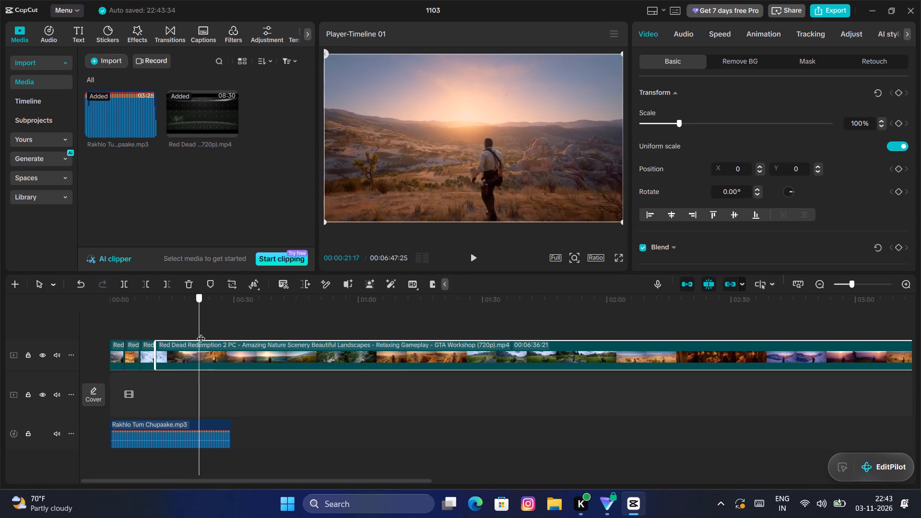
pyautogui.moveTo(201, 332); pyautogui.dragTo(290, 344)
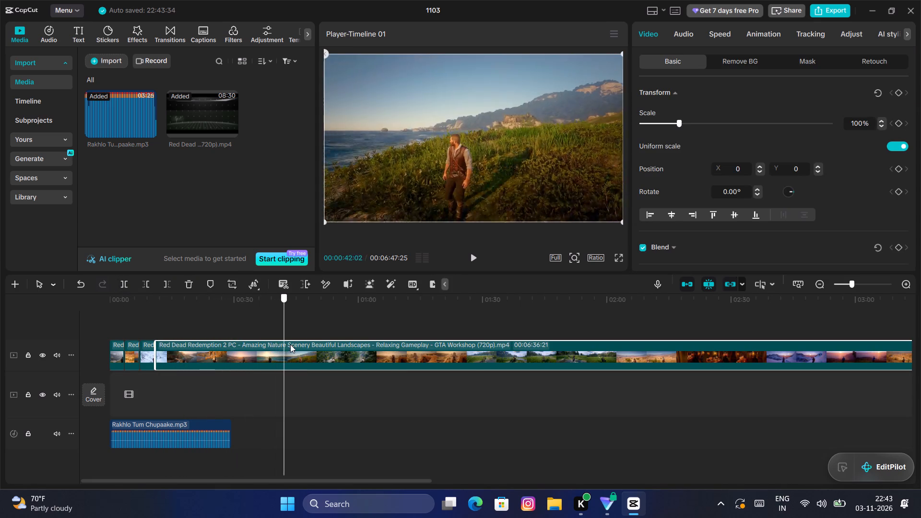
pyautogui.moveTo(290, 344); pyautogui.dragTo(357, 330)
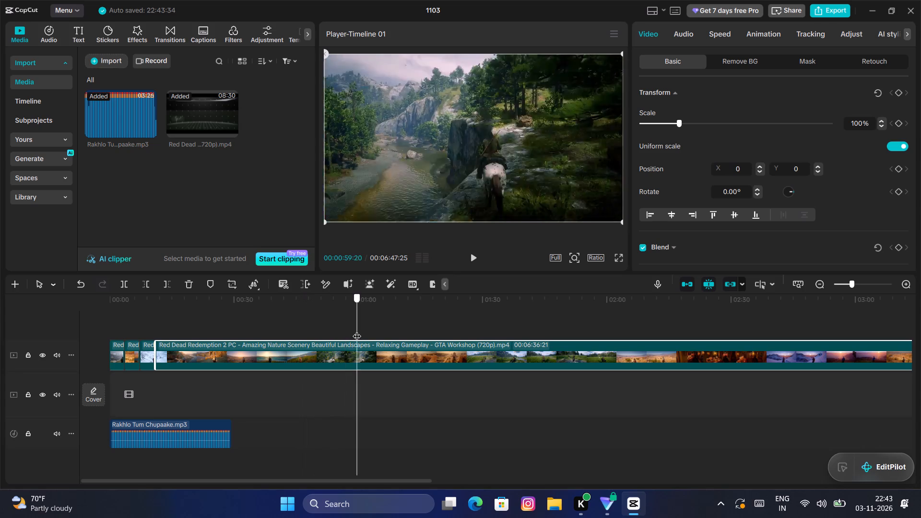
pyautogui.moveTo(357, 330); pyautogui.dragTo(452, 341)
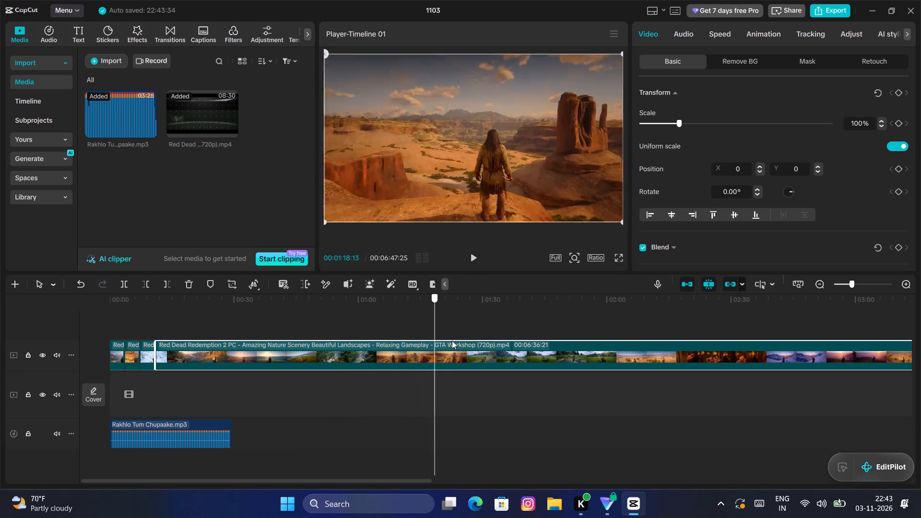
pyautogui.moveTo(452, 341); pyautogui.dragTo(467, 339)
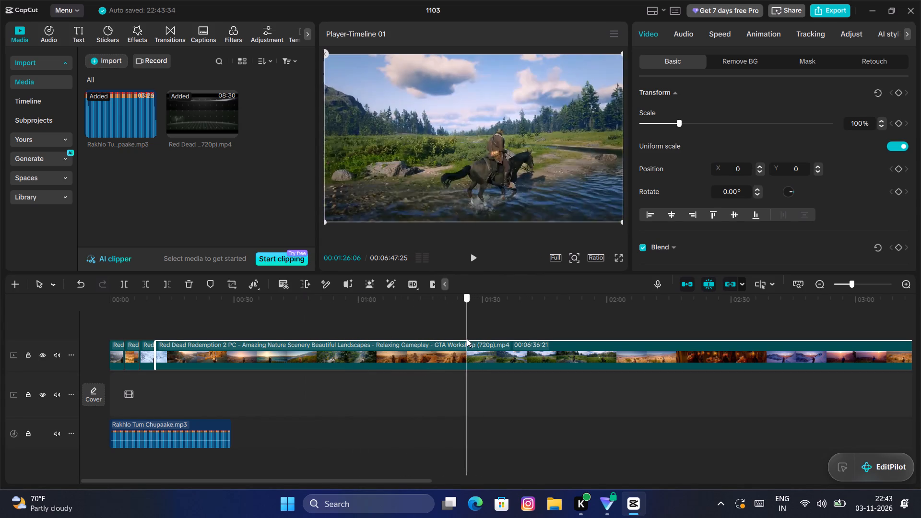
pyautogui.moveTo(467, 339); pyautogui.dragTo(760, 365)
pyautogui.click(757, 365)
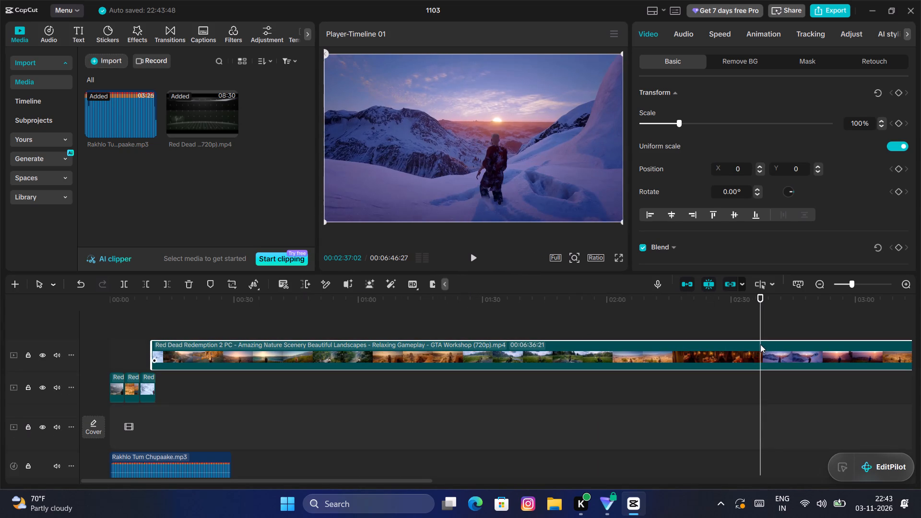
pyautogui.moveTo(738, 347); pyautogui.dragTo(742, 366)
pyautogui.moveTo(743, 365); pyautogui.dragTo(743, 388)
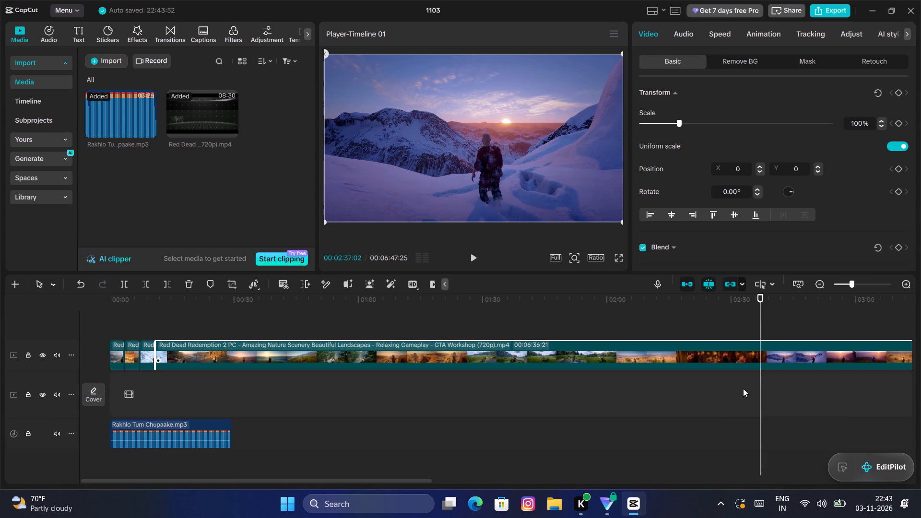
pyautogui.moveTo(760, 325); pyautogui.dragTo(726, 337)
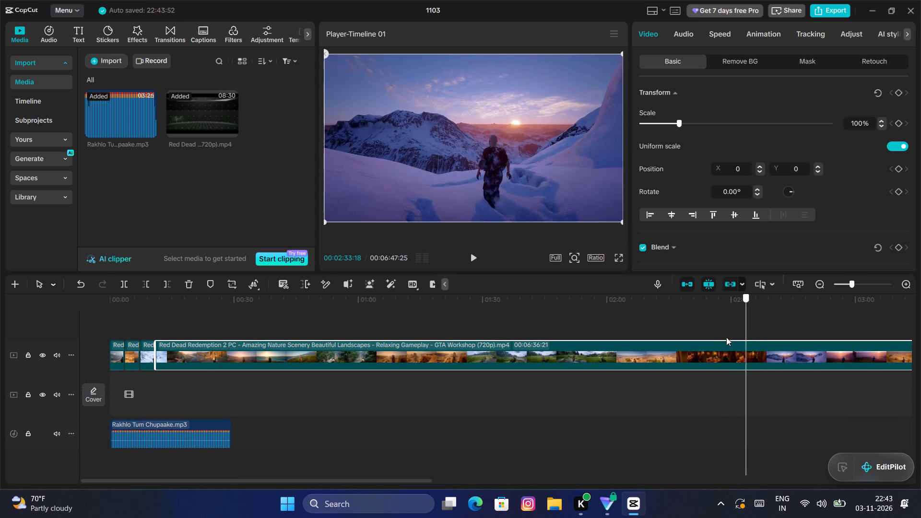
pyautogui.moveTo(726, 337); pyautogui.dragTo(754, 338)
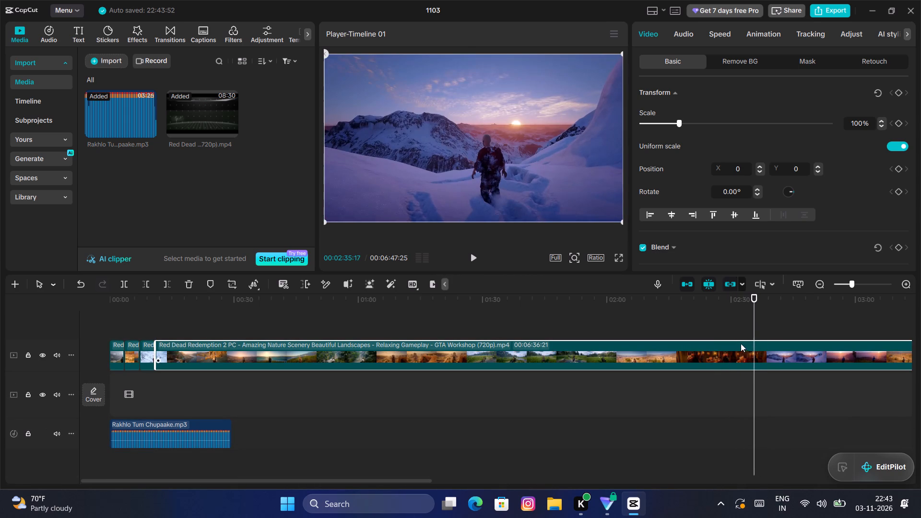
pyautogui.press('q')
pyautogui.moveTo(789, 350); pyautogui.dragTo(387, 335)
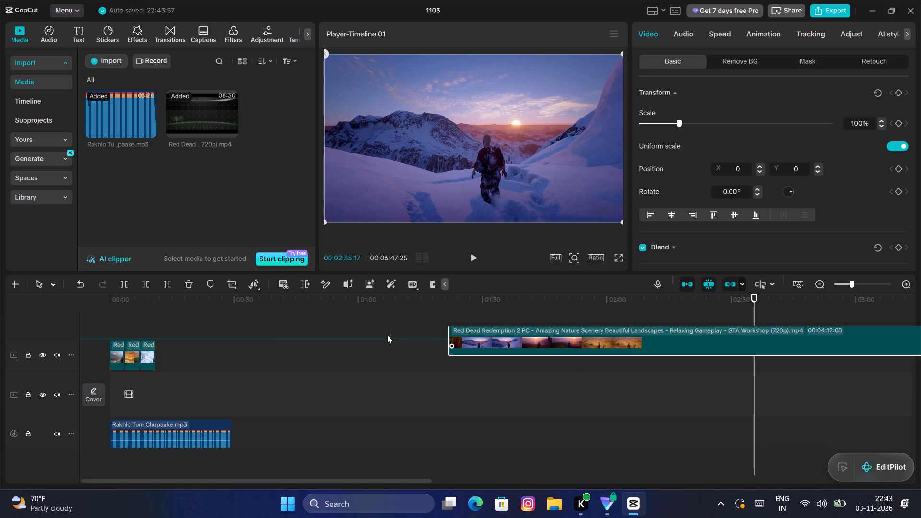
pyautogui.moveTo(387, 335); pyautogui.dragTo(189, 349)
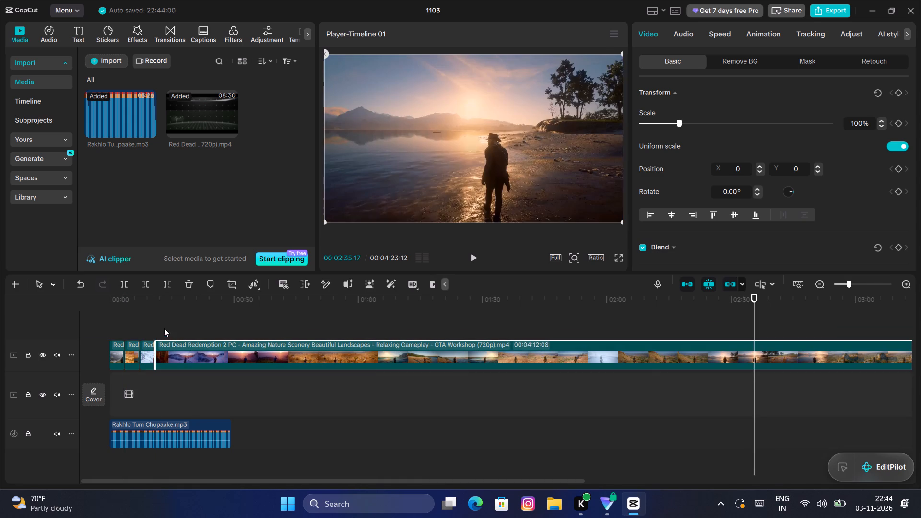
# Play the snowy mountain sun scene from the third cut and split the footage at 00:00:15:09.
pyautogui.click(164, 328)
pyautogui.moveTo(164, 328); pyautogui.dragTo(157, 329)
pyautogui.press('space')
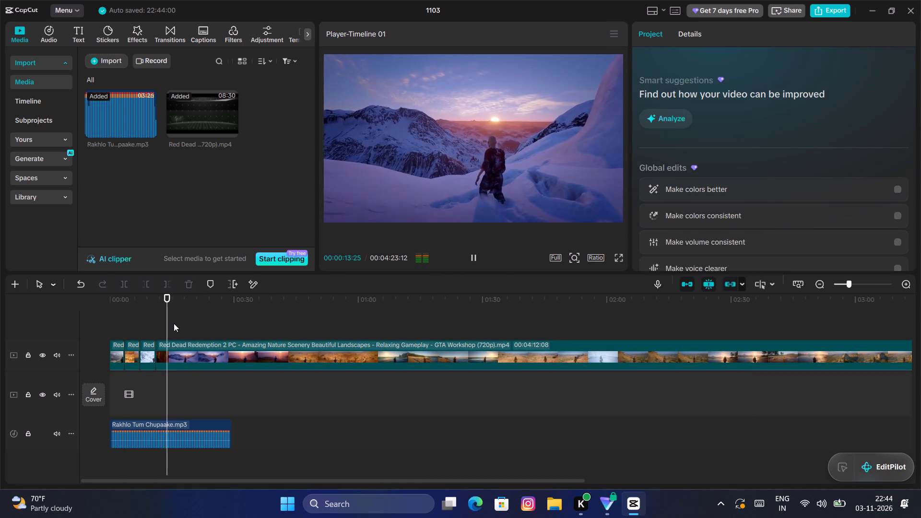
pyautogui.press('space')
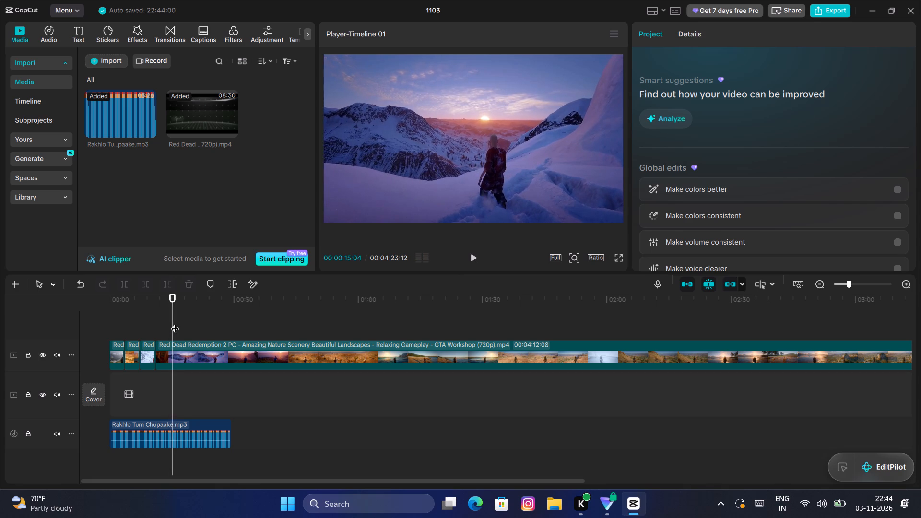
pyautogui.moveTo(174, 322); pyautogui.dragTo(173, 330)
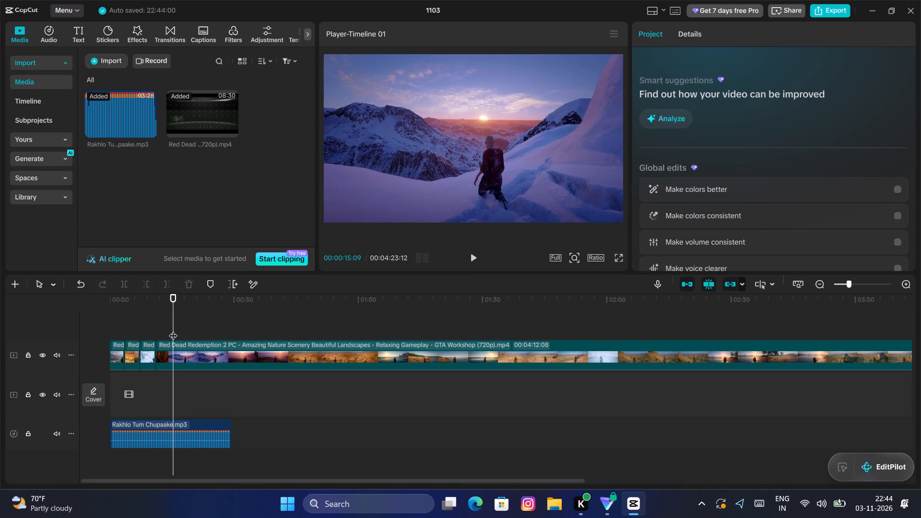
pyautogui.click(171, 347)
pyautogui.click(121, 284)
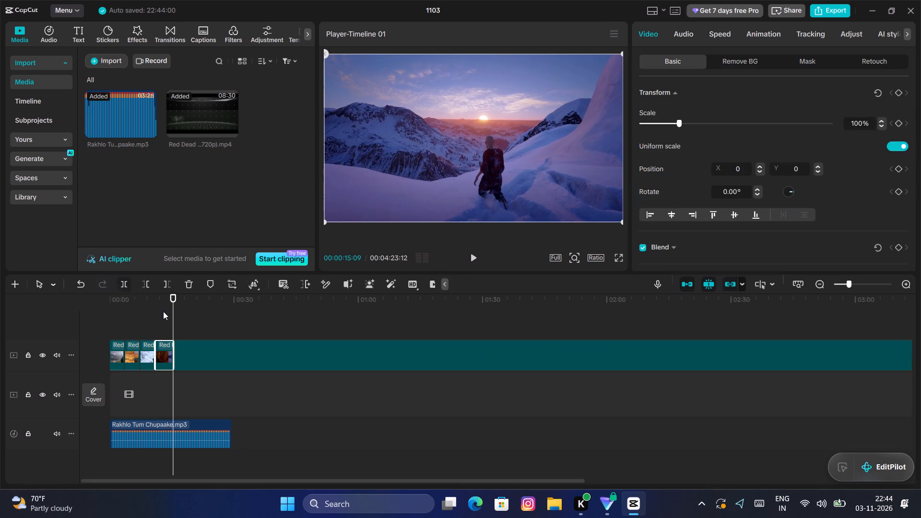
# Trim the remaining footage's start to the man on the sunlit beach at 00:00:59:13 and move it flush against the fourth segment.
pyautogui.moveTo(172, 318); pyautogui.dragTo(252, 337)
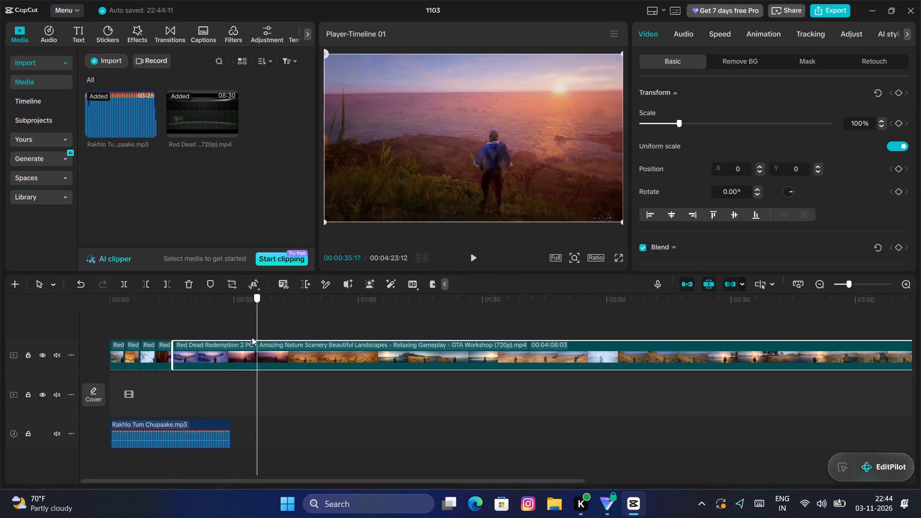
pyautogui.moveTo(252, 337); pyautogui.dragTo(333, 357)
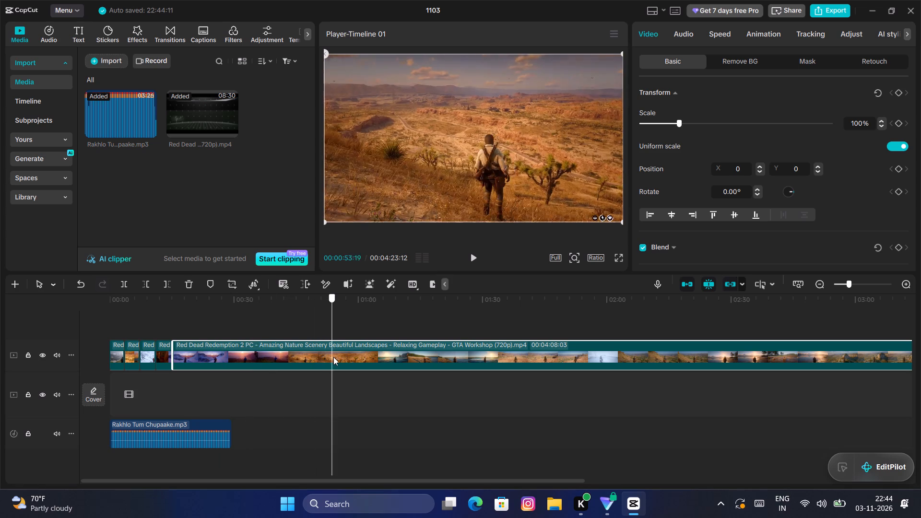
pyautogui.moveTo(333, 357); pyautogui.dragTo(454, 364)
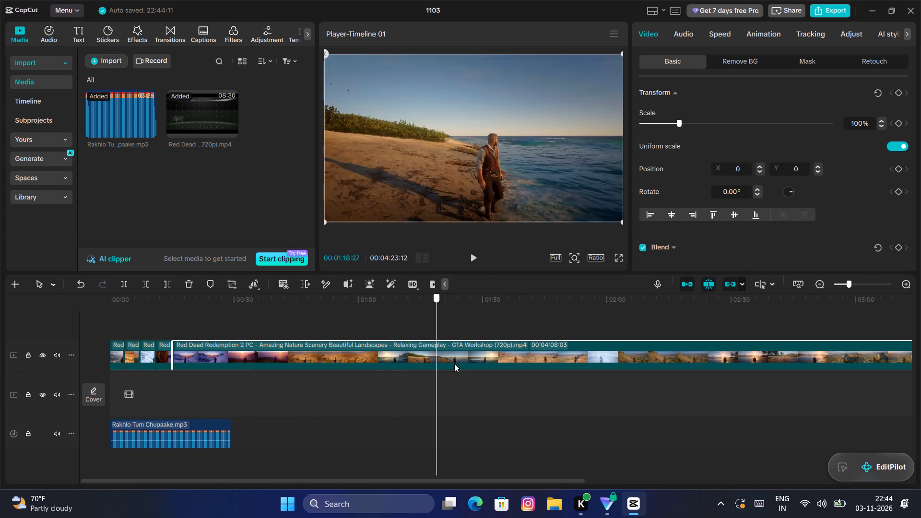
pyautogui.moveTo(454, 364); pyautogui.dragTo(473, 368)
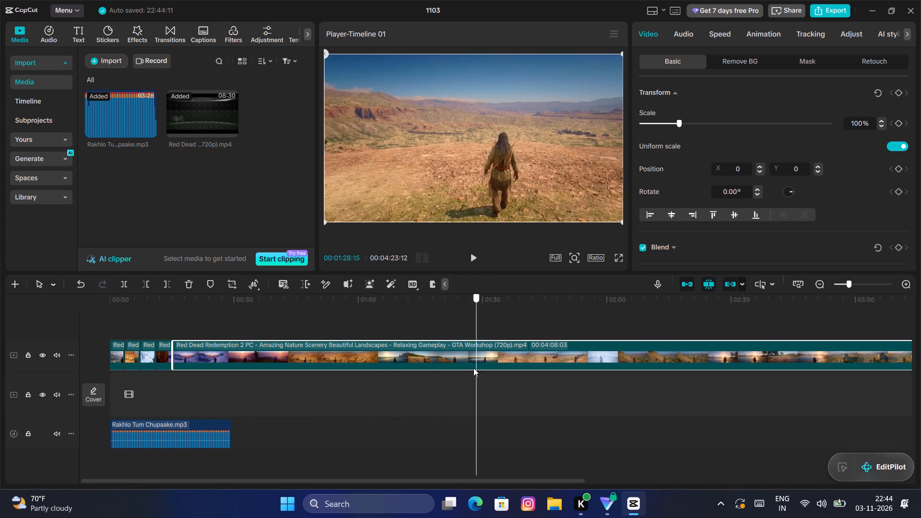
pyautogui.moveTo(473, 368); pyautogui.dragTo(417, 375)
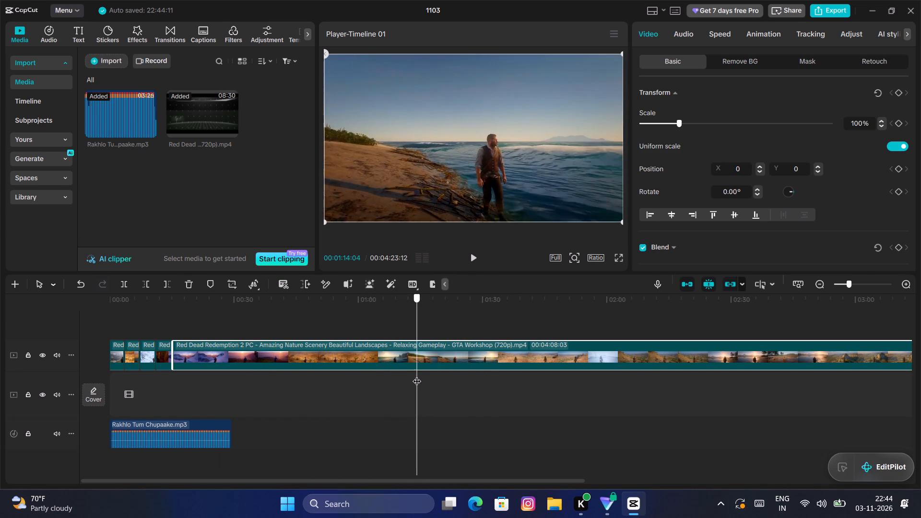
pyautogui.moveTo(417, 375); pyautogui.dragTo(403, 379)
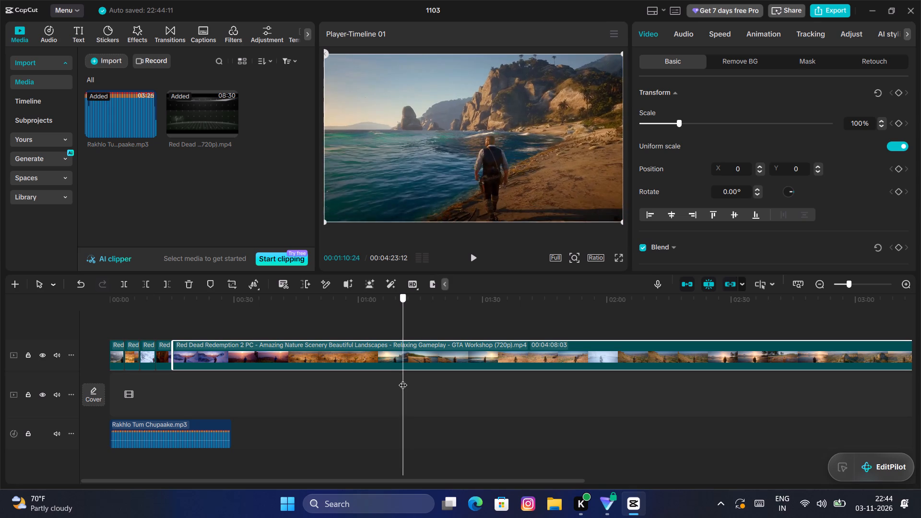
pyautogui.moveTo(403, 379); pyautogui.dragTo(381, 381)
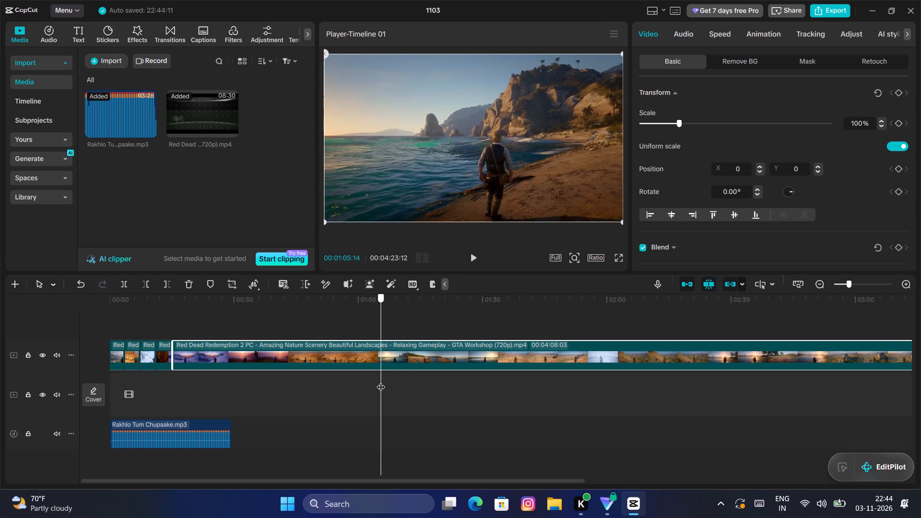
pyautogui.moveTo(381, 381); pyautogui.dragTo(360, 386)
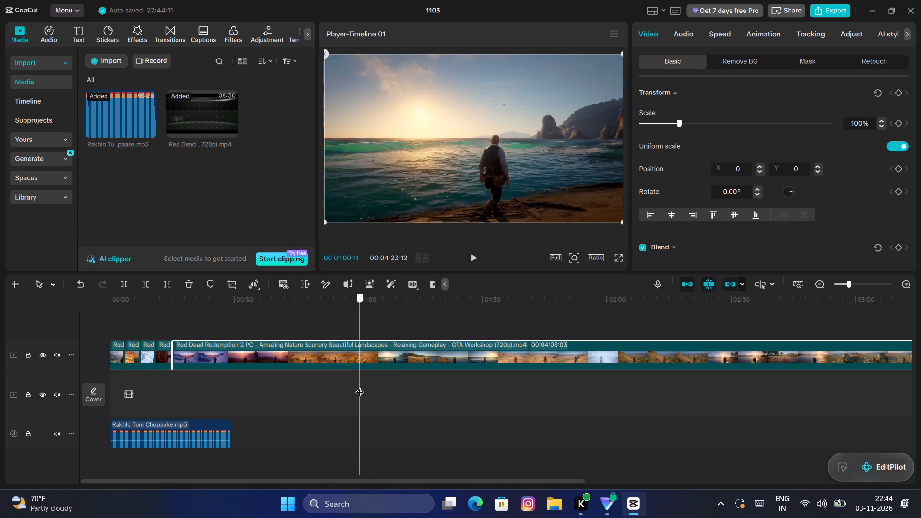
pyautogui.moveTo(360, 386); pyautogui.dragTo(356, 386)
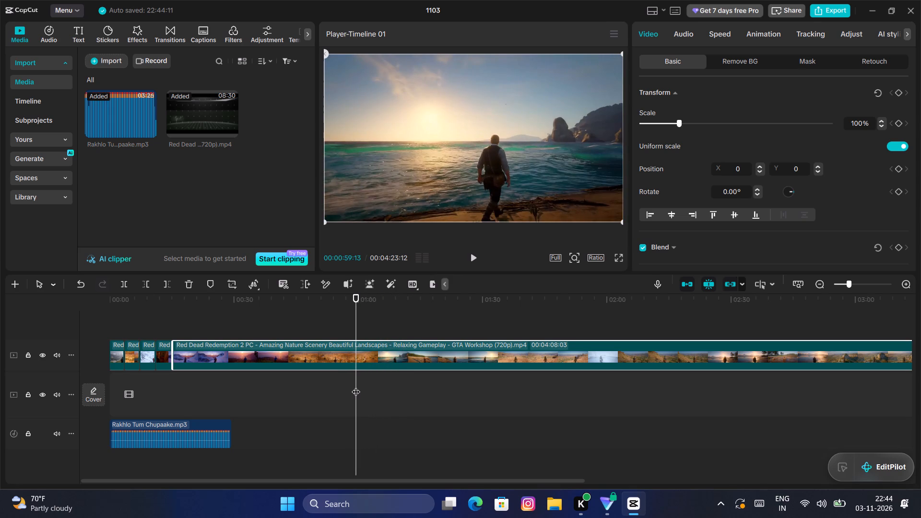
pyautogui.press('q')
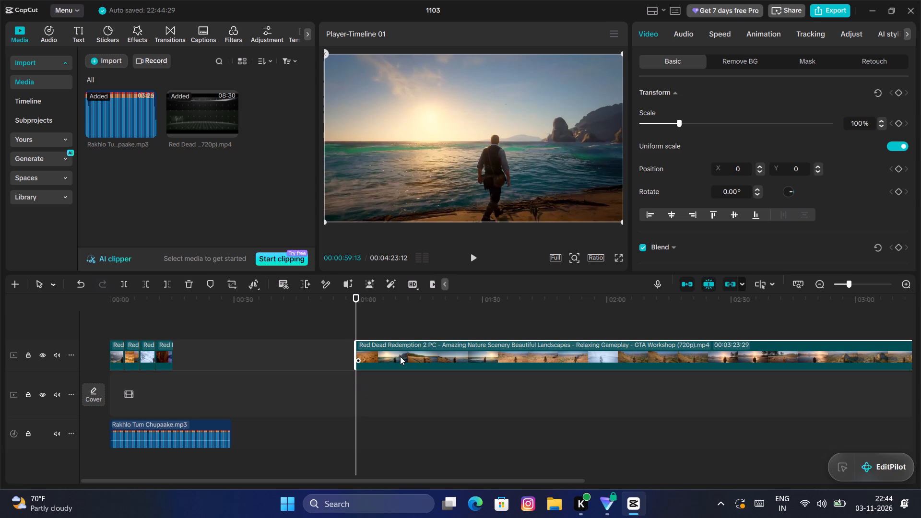
pyautogui.moveTo(402, 360); pyautogui.dragTo(219, 361)
# Play the beach scene from the fourth cut and split the footage at 00:00:19:01.
pyautogui.click(170, 319)
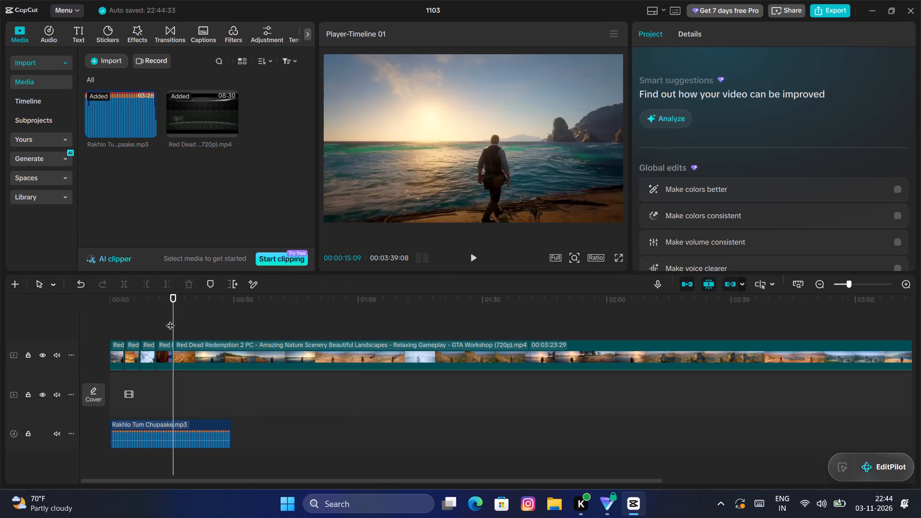
pyautogui.press('space')
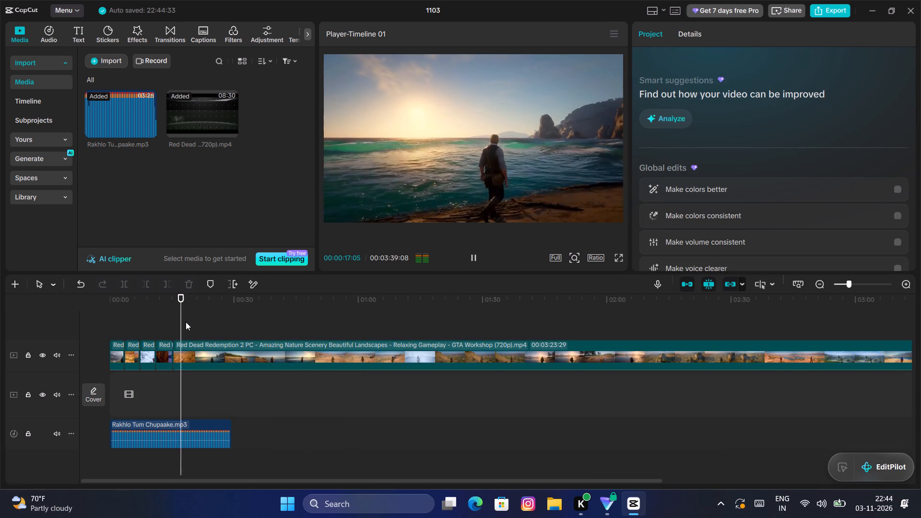
pyautogui.press('space')
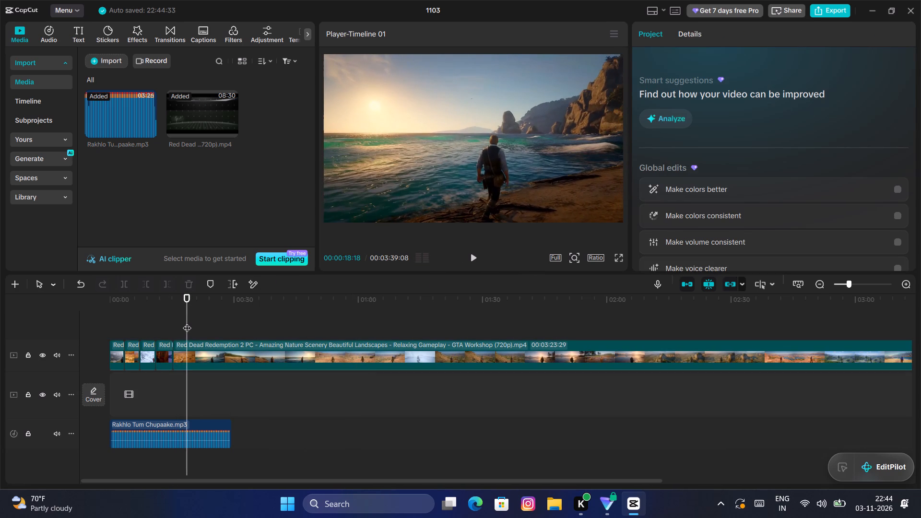
pyautogui.press('space')
pyautogui.press('space')
pyautogui.click(184, 353)
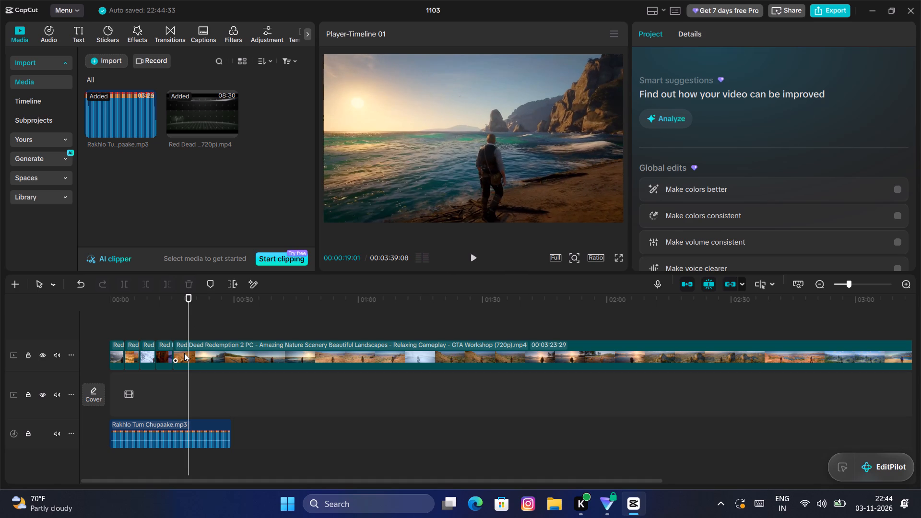
pyautogui.click(130, 285)
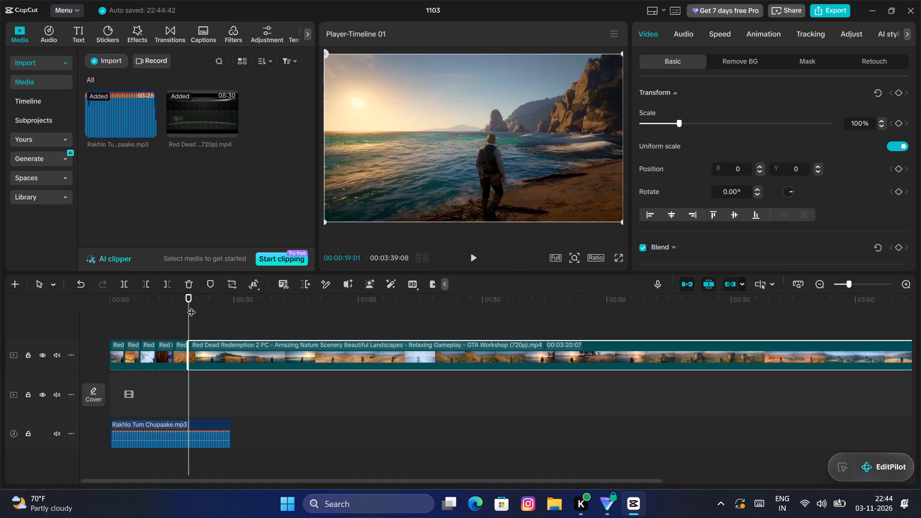
# Trim the remaining footage's start to the rocky valley overlook at 00:02:03:21 and move it flush against the fifth segment.
pyautogui.moveTo(186, 309); pyautogui.dragTo(530, 331)
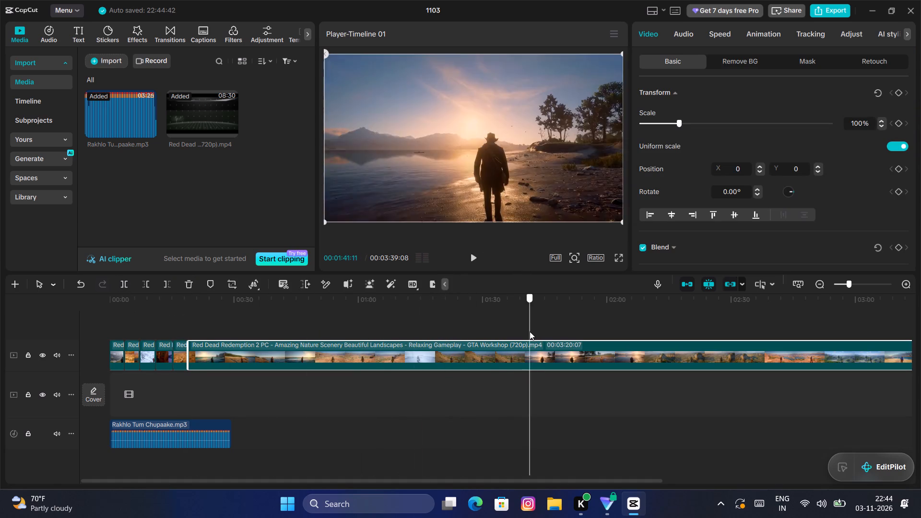
pyautogui.moveTo(530, 331); pyautogui.dragTo(737, 333)
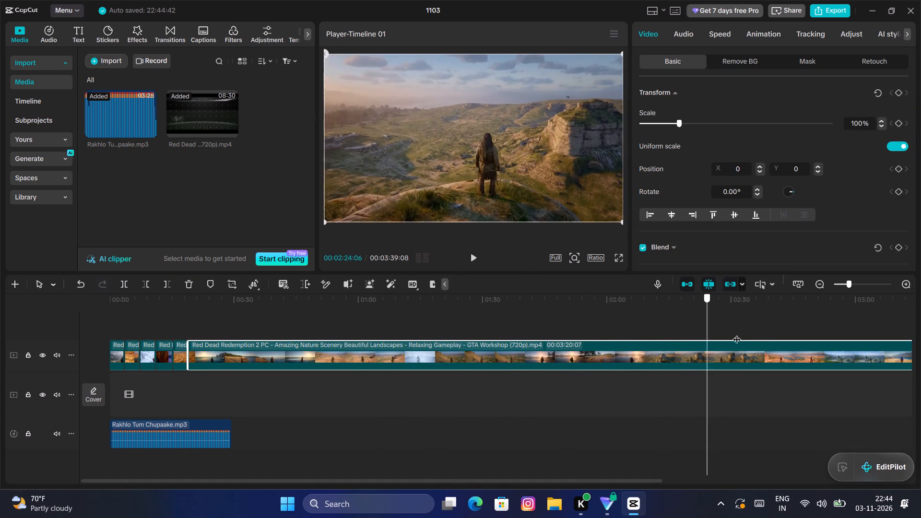
pyautogui.moveTo(737, 333); pyautogui.dragTo(850, 334)
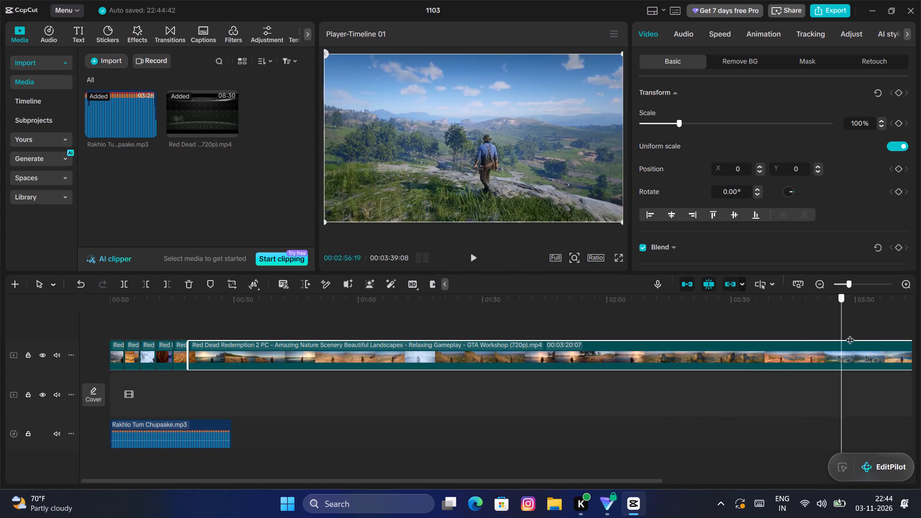
pyautogui.moveTo(850, 334); pyautogui.dragTo(754, 345)
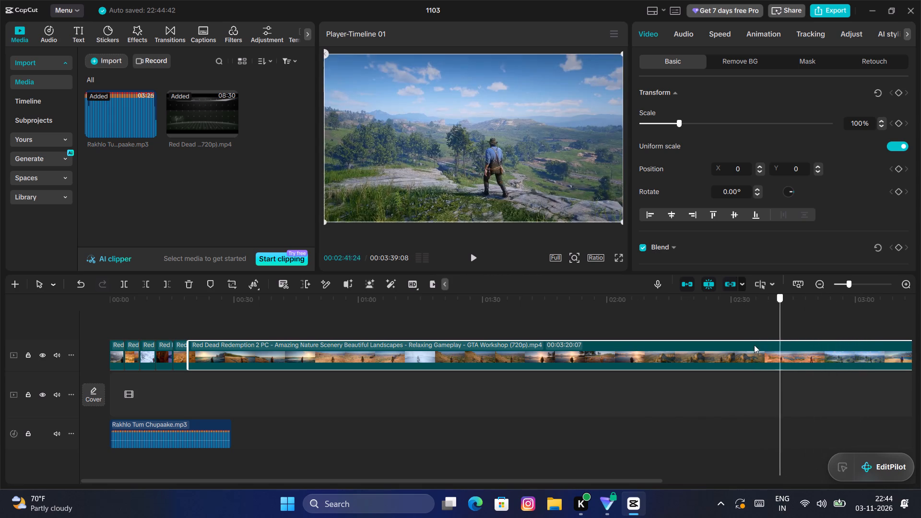
pyautogui.moveTo(754, 345); pyautogui.dragTo(688, 354)
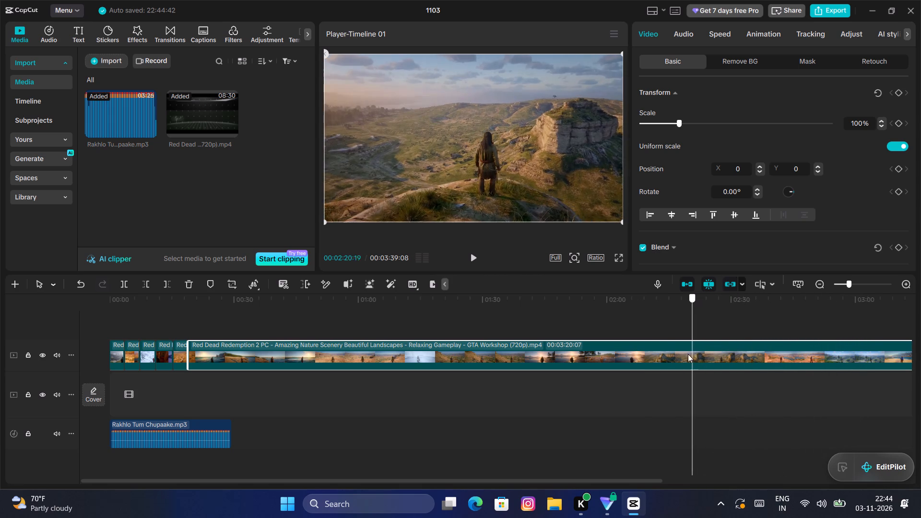
pyautogui.moveTo(688, 354); pyautogui.dragTo(639, 367)
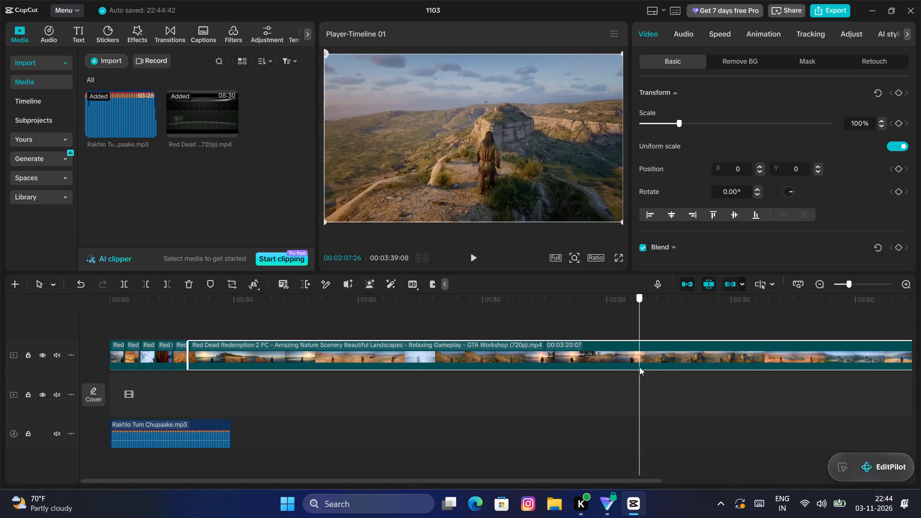
pyautogui.moveTo(639, 367); pyautogui.dragTo(622, 370)
pyautogui.press('q')
pyautogui.moveTo(696, 349); pyautogui.dragTo(692, 348)
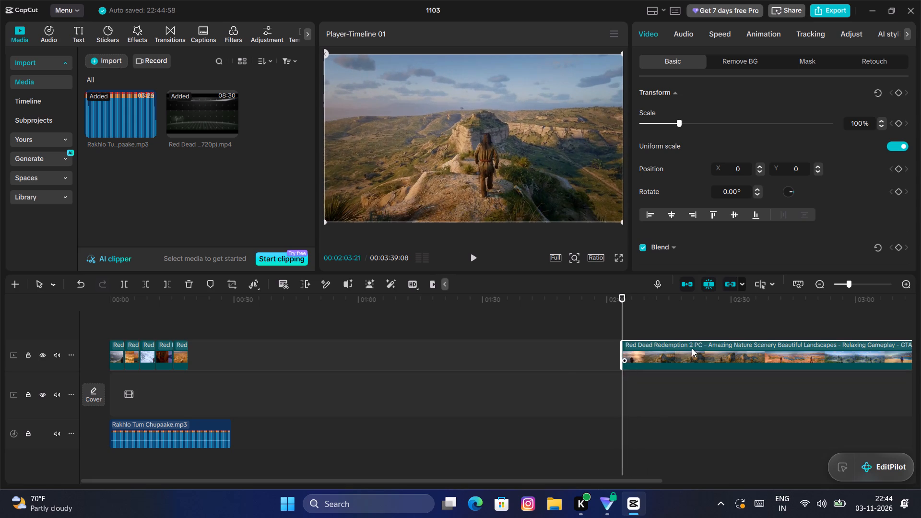
pyautogui.moveTo(692, 348); pyautogui.dragTo(266, 339)
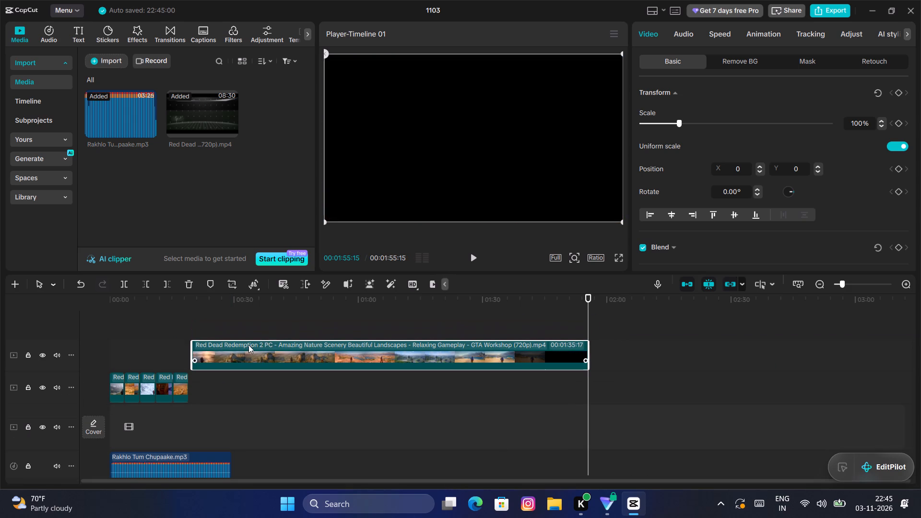
pyautogui.moveTo(249, 347); pyautogui.dragTo(244, 378)
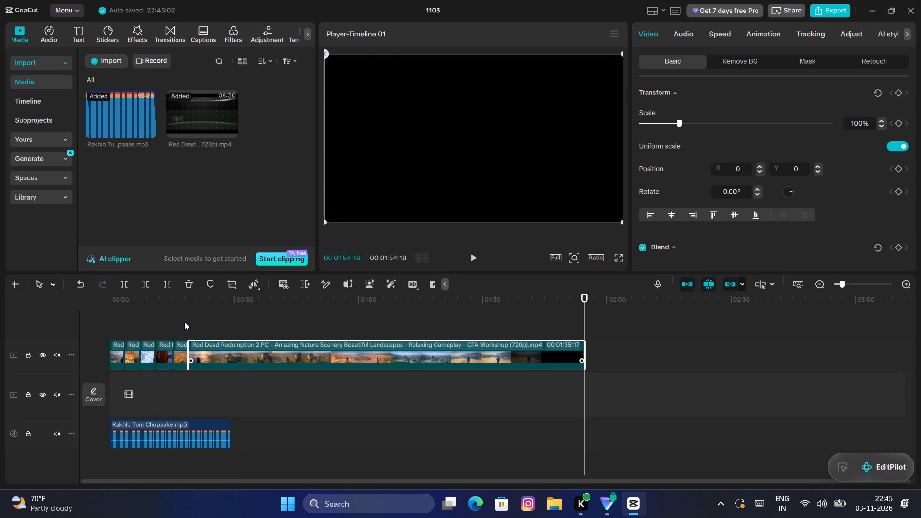
# Play the rocky valley scene from the fifth cut and trim away the footage after 00:00:25:12.
pyautogui.click(184, 322)
pyautogui.press('space')
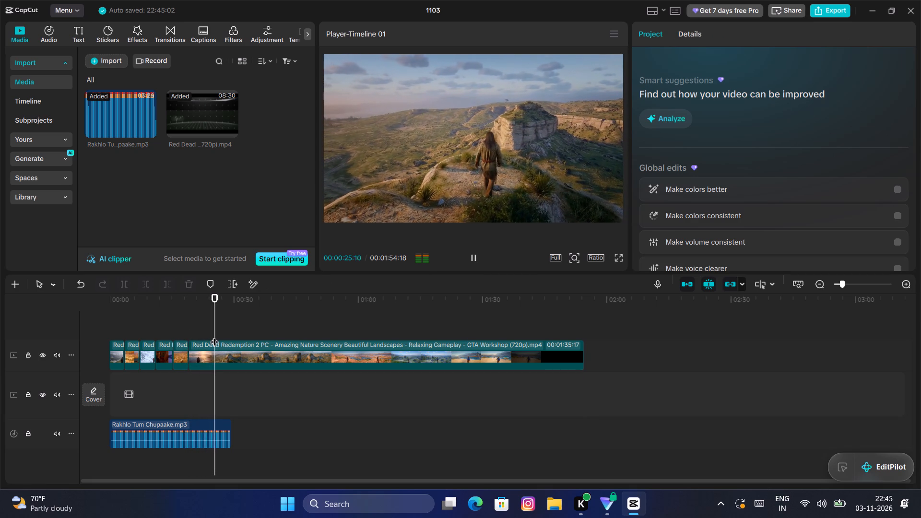
pyautogui.press('space')
pyautogui.click(219, 355)
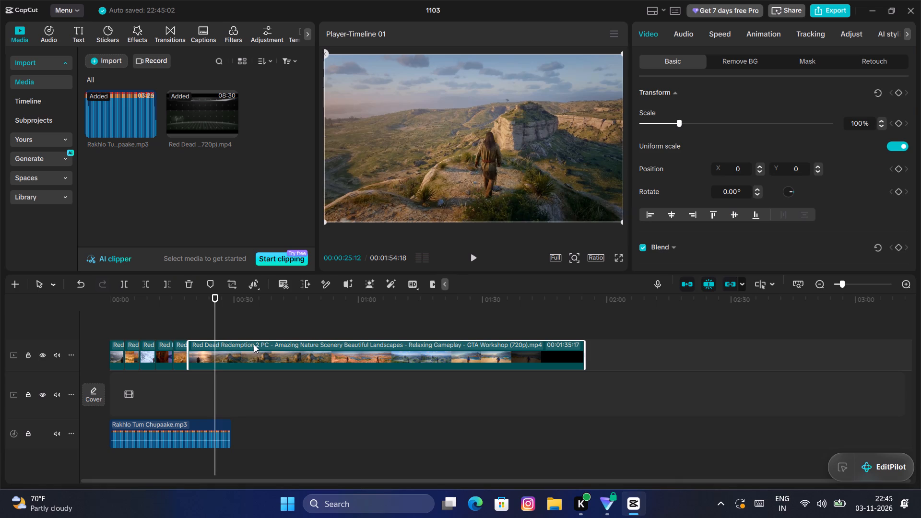
pyautogui.press('w')
# Trim the end of the Rakhlo Tum Chupaake audio to 00:00:25:12, matching the end of the footage.
pyautogui.click(222, 426)
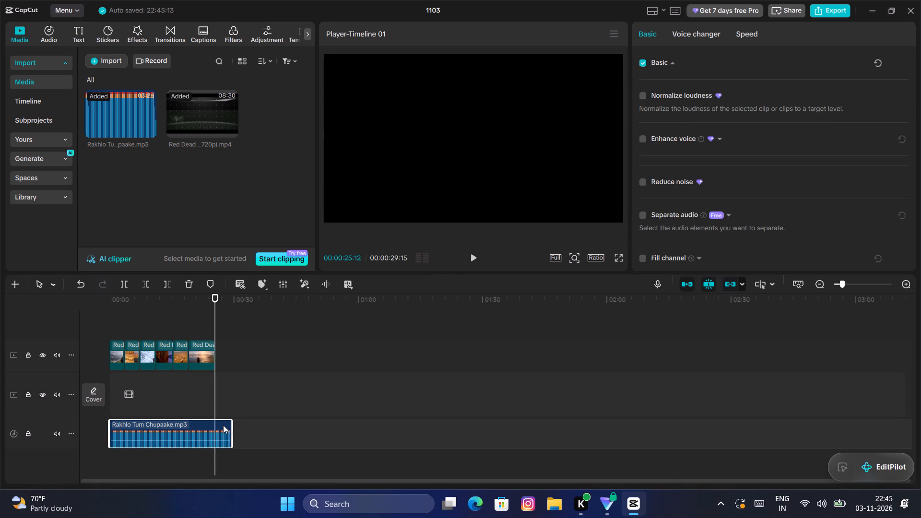
pyautogui.press('w')
# Play the assembled edit from 00:00:00:00 to review the scene cuts against the song.
pyautogui.click(189, 312)
pyautogui.moveTo(189, 312); pyautogui.dragTo(98, 338)
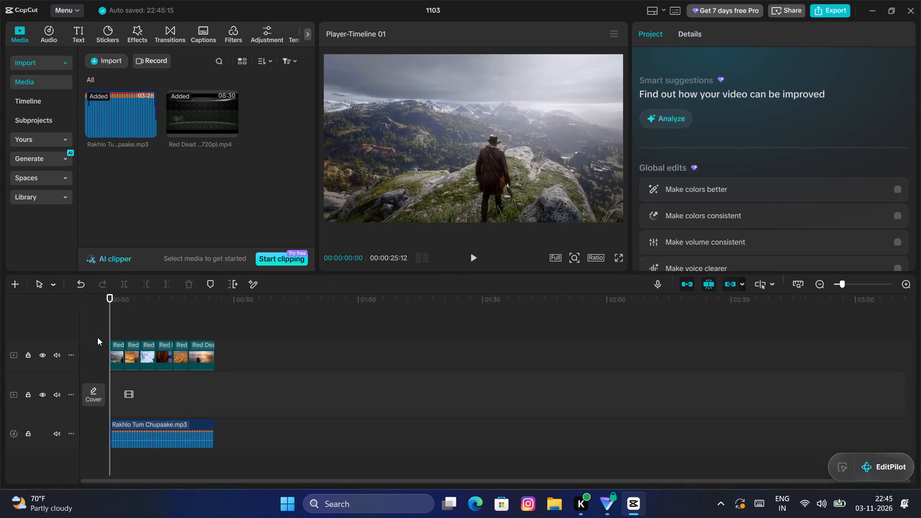
pyautogui.press('space')
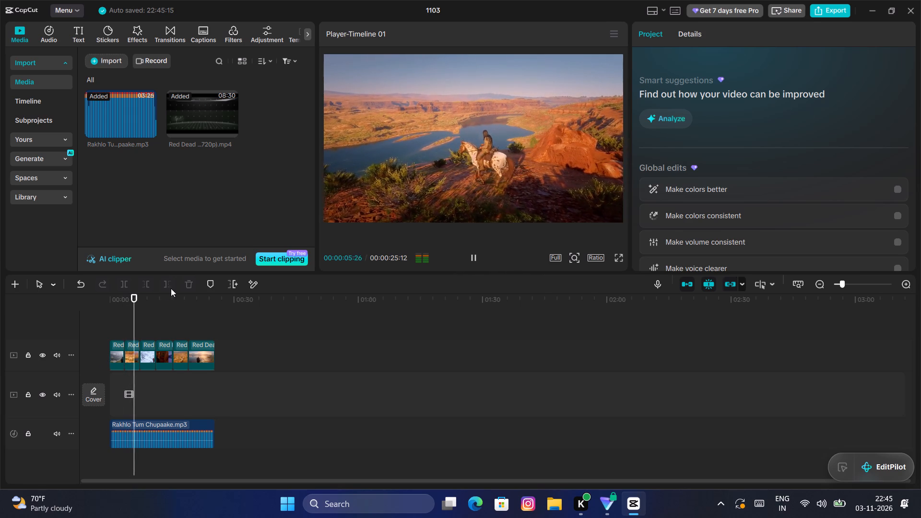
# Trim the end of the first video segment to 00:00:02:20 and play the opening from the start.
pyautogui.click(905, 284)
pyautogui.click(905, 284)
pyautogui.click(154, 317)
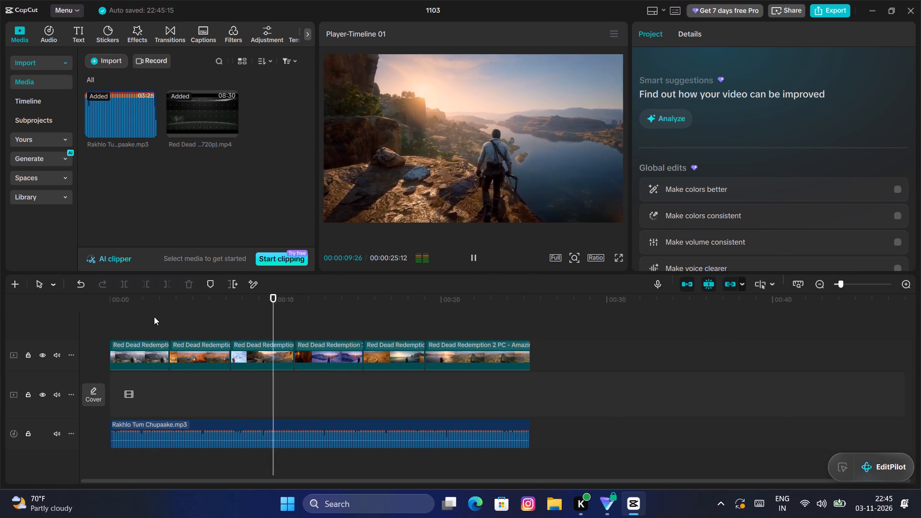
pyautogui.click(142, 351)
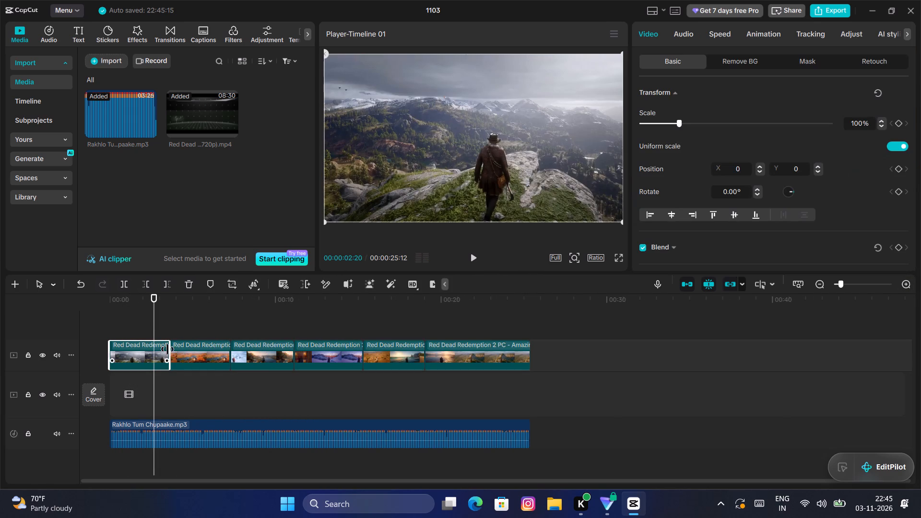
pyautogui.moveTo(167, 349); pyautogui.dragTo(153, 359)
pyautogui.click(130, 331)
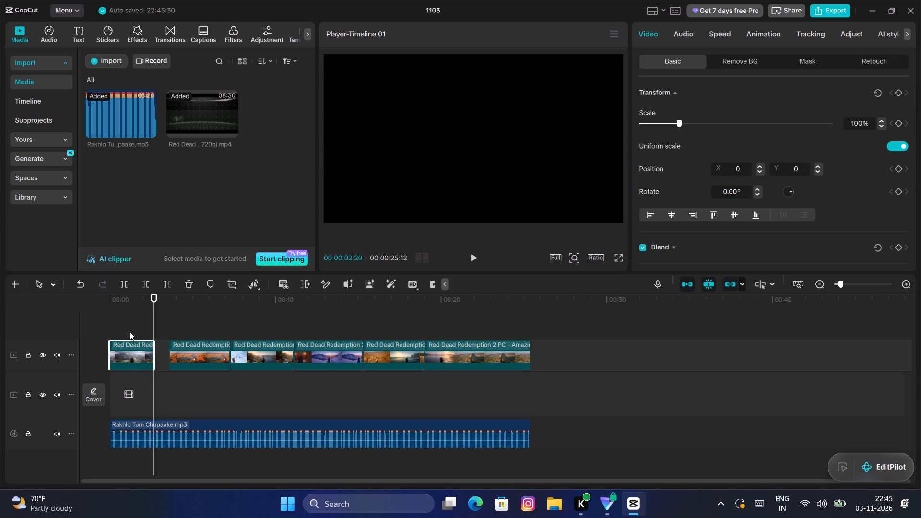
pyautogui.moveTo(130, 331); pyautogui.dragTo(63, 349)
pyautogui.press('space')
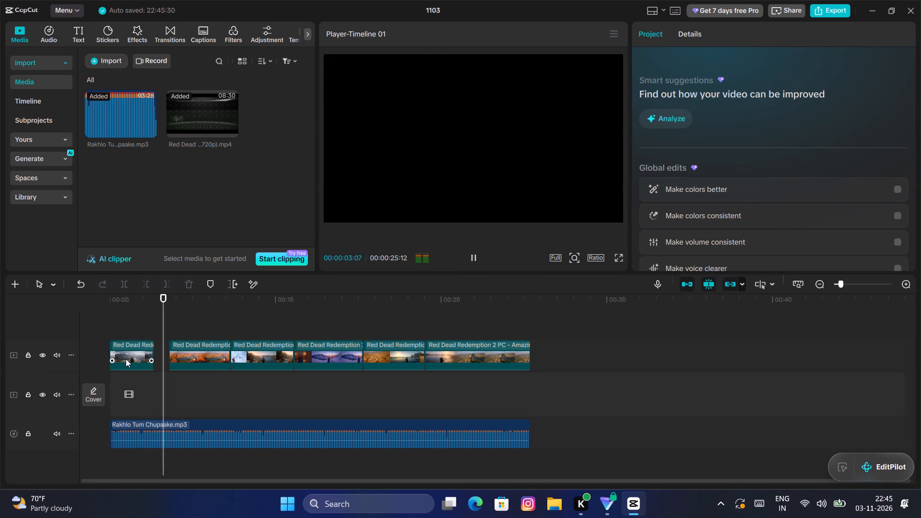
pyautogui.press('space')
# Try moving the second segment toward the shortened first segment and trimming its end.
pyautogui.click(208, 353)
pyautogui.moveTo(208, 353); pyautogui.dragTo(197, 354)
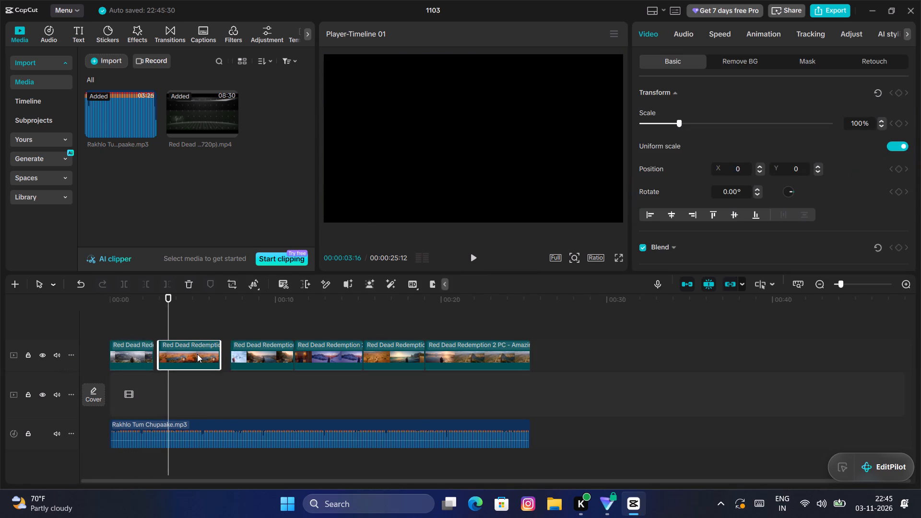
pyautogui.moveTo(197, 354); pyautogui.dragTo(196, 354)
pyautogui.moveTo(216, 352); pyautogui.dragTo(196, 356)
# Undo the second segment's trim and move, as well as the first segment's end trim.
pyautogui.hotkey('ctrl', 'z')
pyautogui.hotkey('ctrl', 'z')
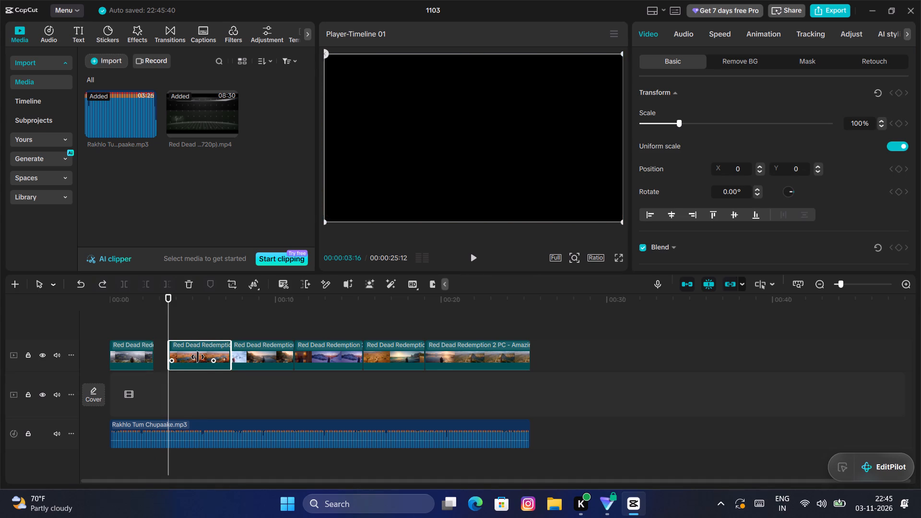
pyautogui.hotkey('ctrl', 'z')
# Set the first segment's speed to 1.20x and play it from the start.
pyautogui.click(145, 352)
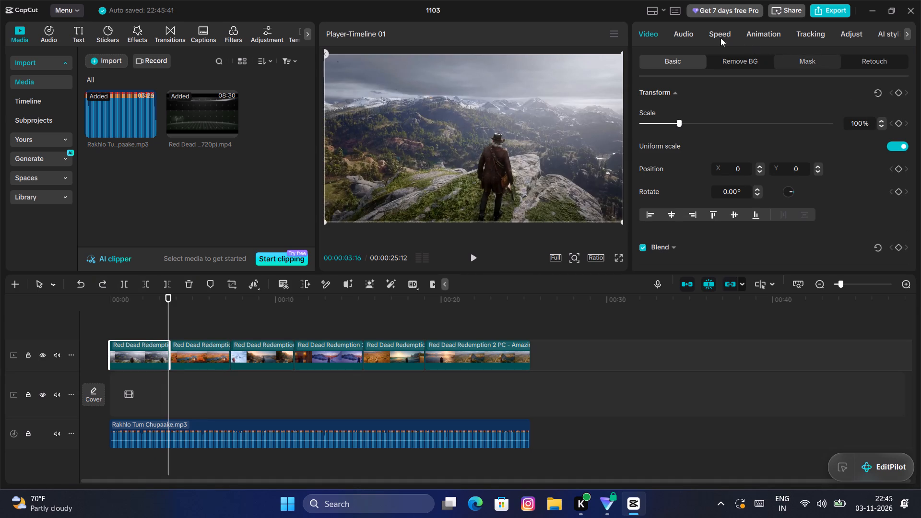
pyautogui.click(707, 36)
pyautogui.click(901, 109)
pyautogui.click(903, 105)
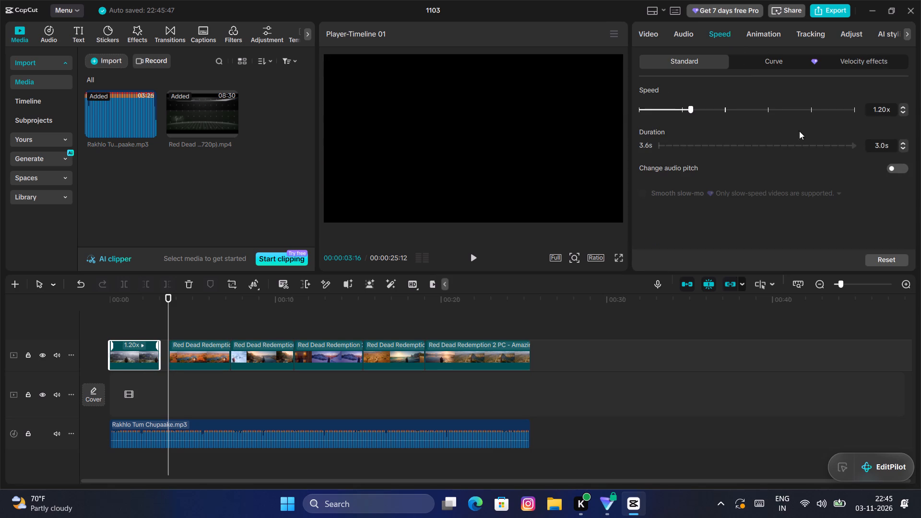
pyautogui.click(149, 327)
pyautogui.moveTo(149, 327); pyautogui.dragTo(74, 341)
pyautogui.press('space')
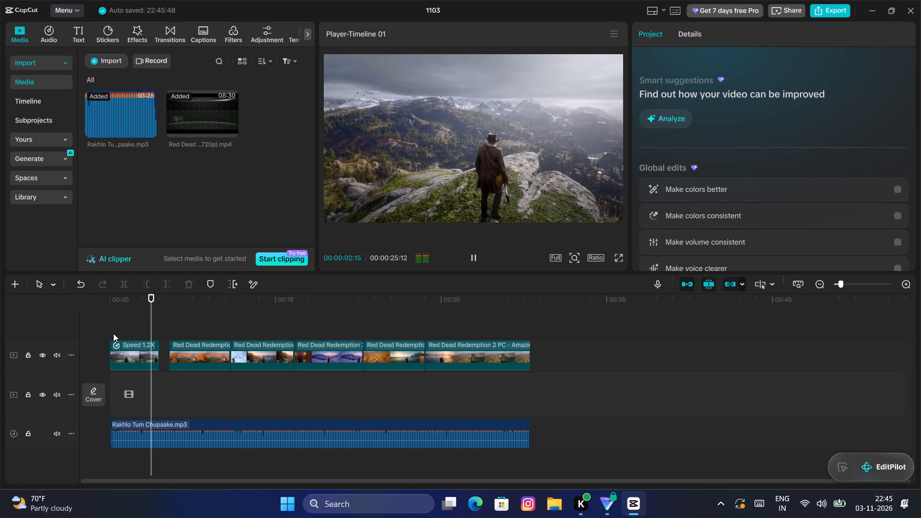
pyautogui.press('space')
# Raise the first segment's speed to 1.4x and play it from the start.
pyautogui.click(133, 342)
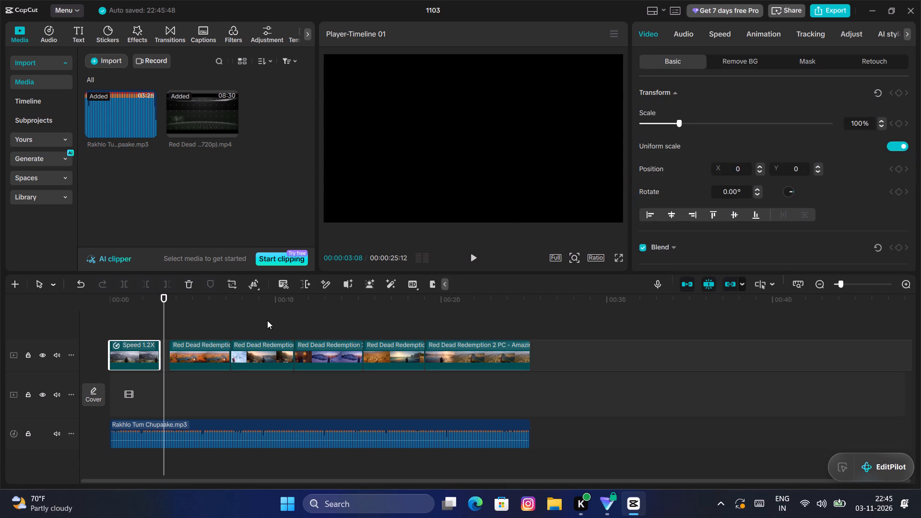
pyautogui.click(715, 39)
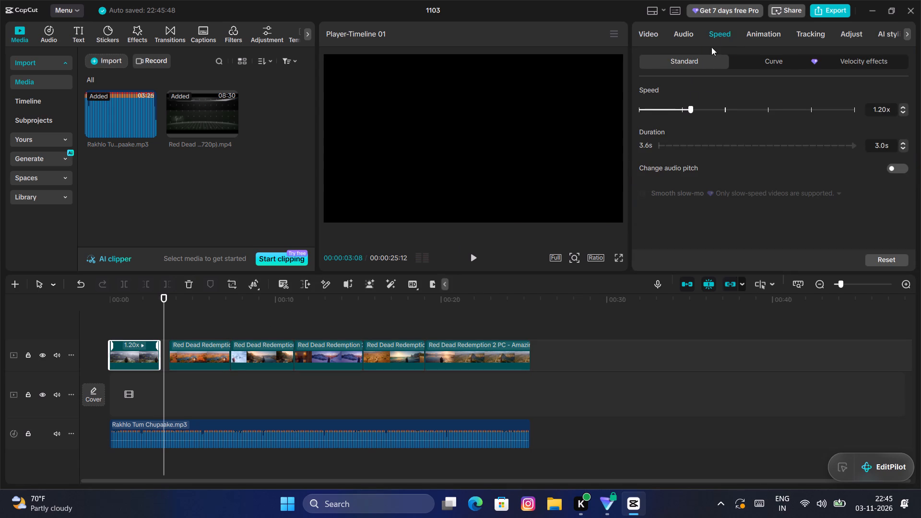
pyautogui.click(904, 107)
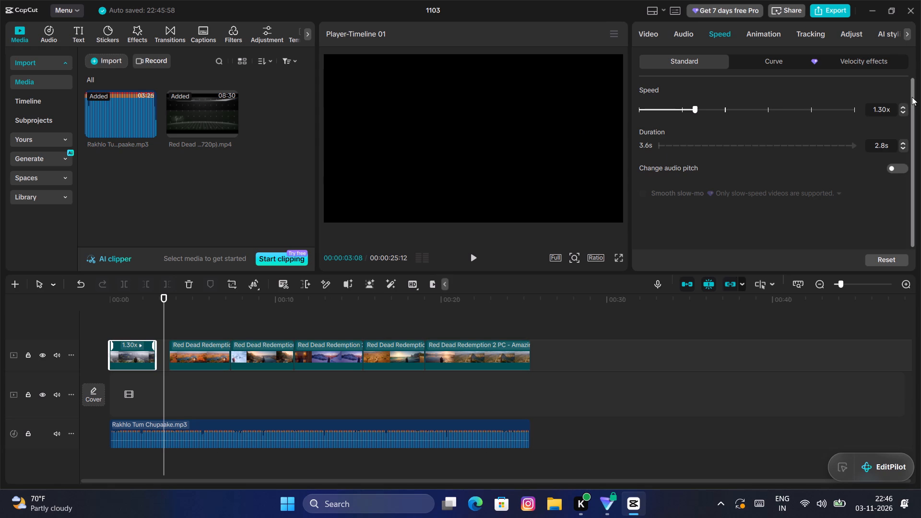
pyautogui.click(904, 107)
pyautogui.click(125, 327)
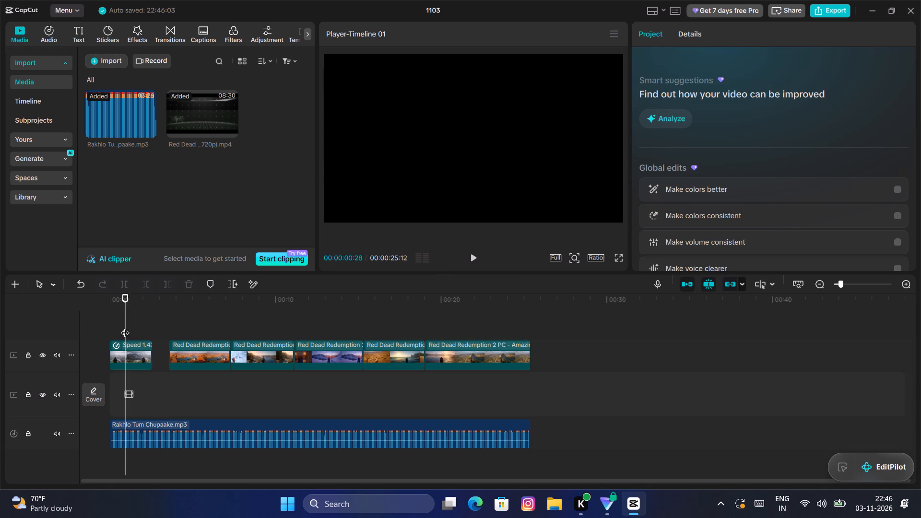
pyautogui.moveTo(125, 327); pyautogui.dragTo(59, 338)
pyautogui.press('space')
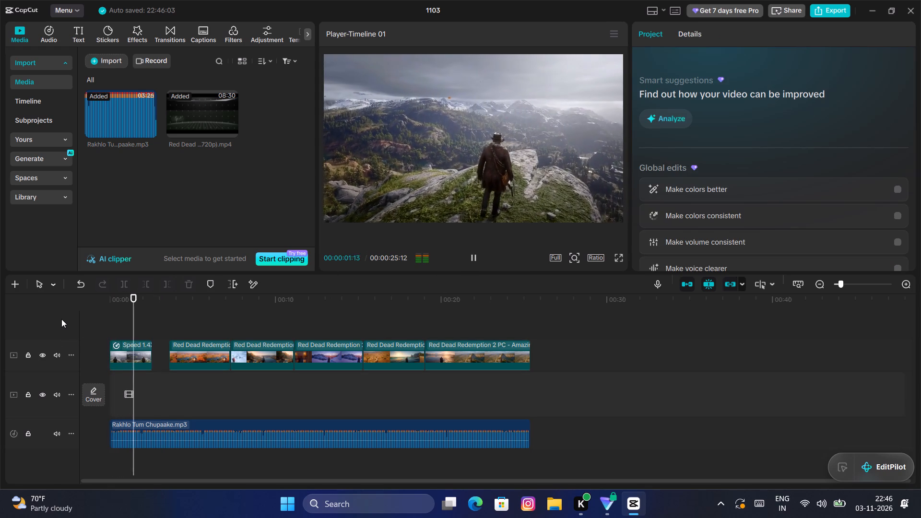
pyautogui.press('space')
# Set the first segment's speed to 1.30x and play it from the start to check the pace.
pyautogui.click(132, 355)
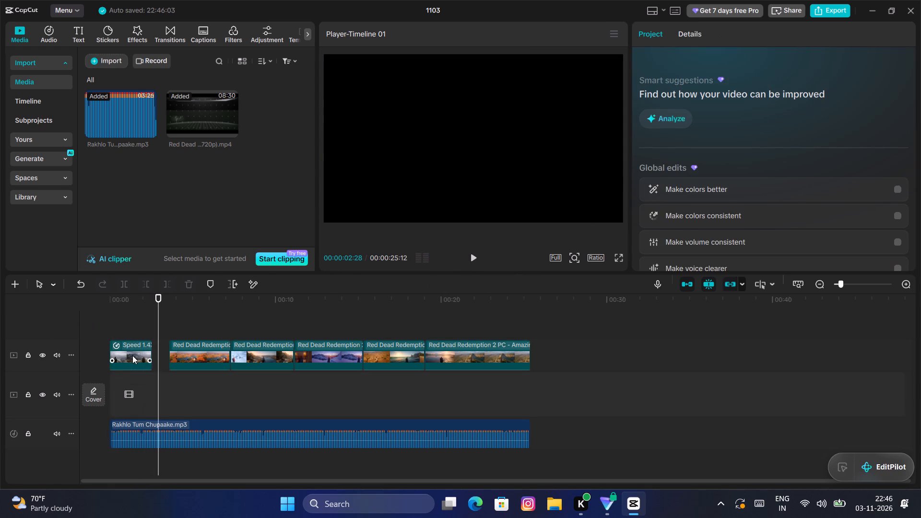
pyautogui.click(710, 44)
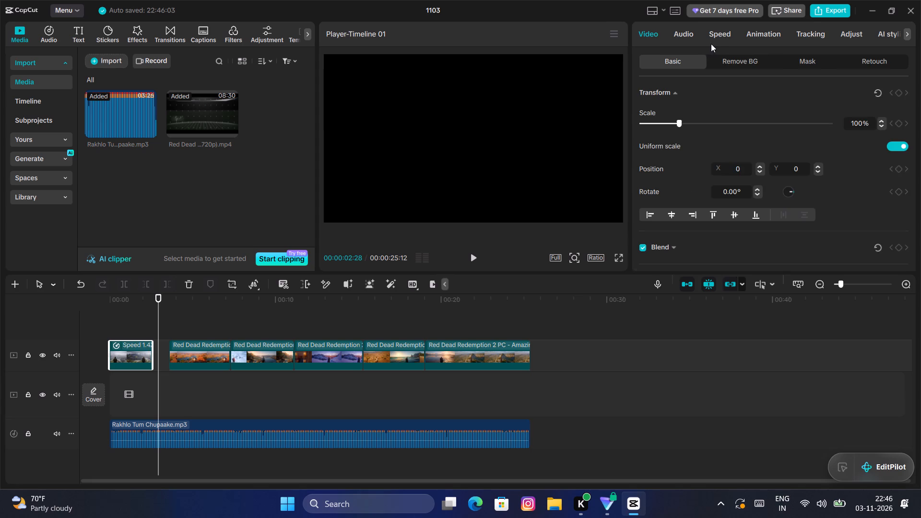
pyautogui.click(902, 114)
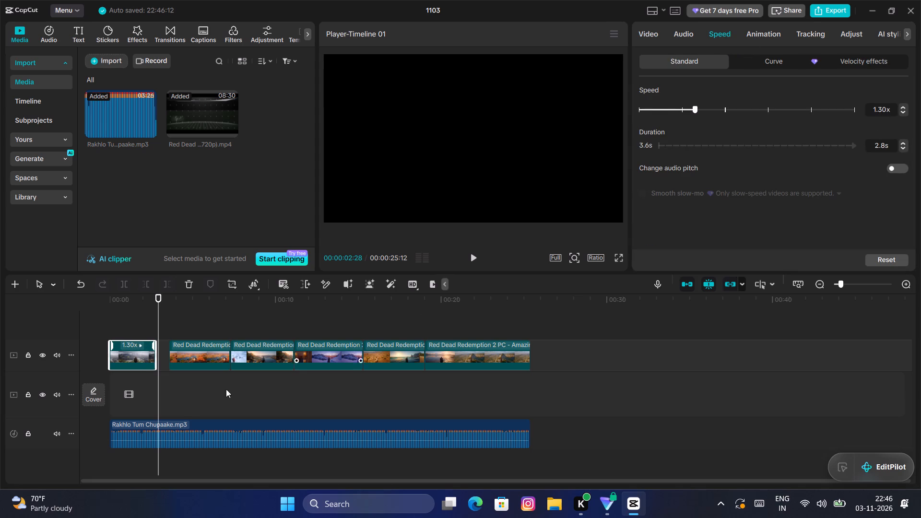
pyautogui.click(141, 331)
pyautogui.moveTo(141, 331); pyautogui.dragTo(109, 330)
pyautogui.press('space')
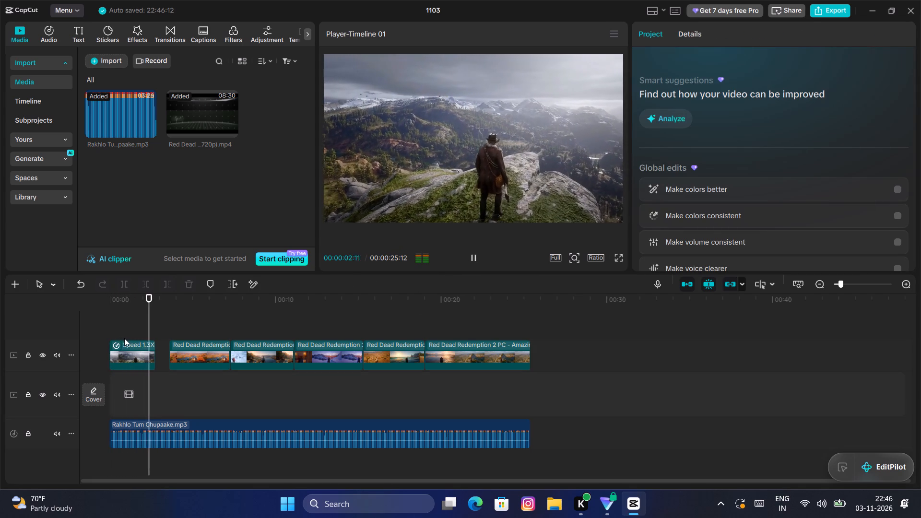
pyautogui.press('space')
# Move the second segment flush against the first and set its speed to 1.30x.
pyautogui.click(183, 354)
pyautogui.moveTo(183, 354); pyautogui.dragTo(172, 351)
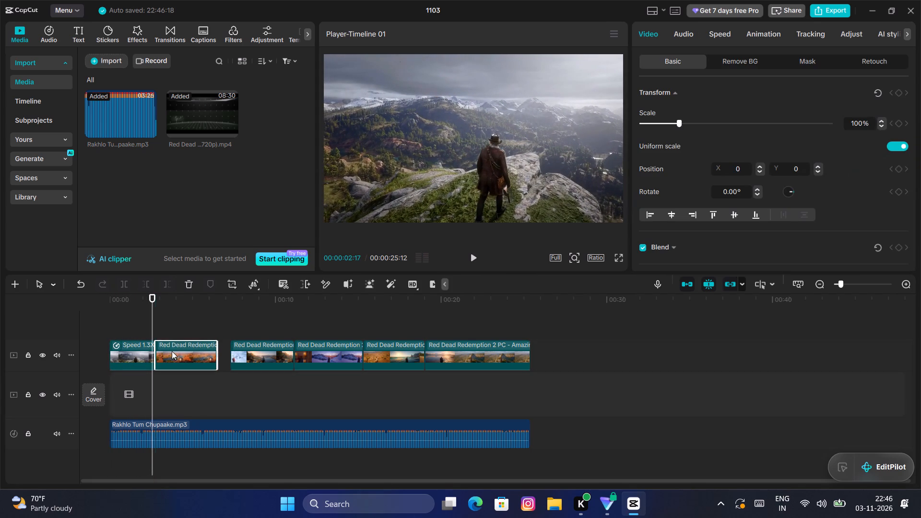
pyautogui.click(723, 41)
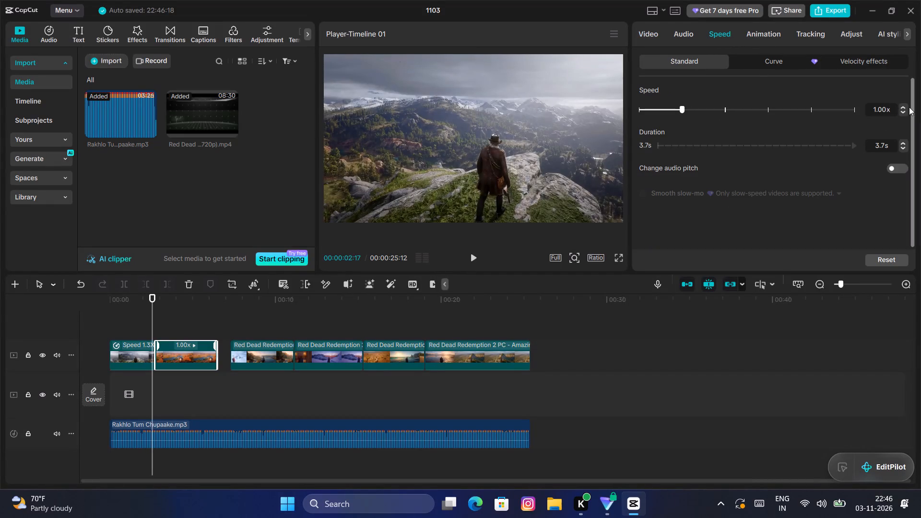
pyautogui.tripleClick(903, 106)
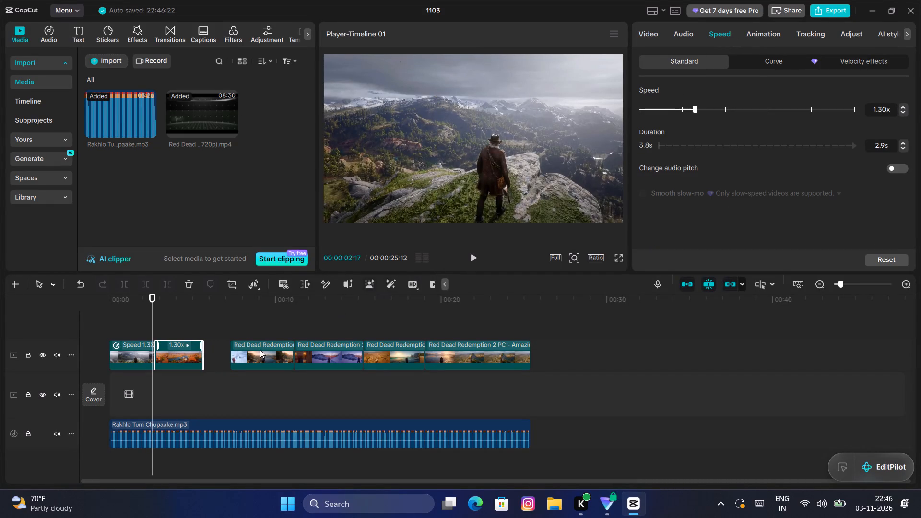
# Set the third segment's speed to 1.30x and move it flush against the second segment.
pyautogui.click(259, 352)
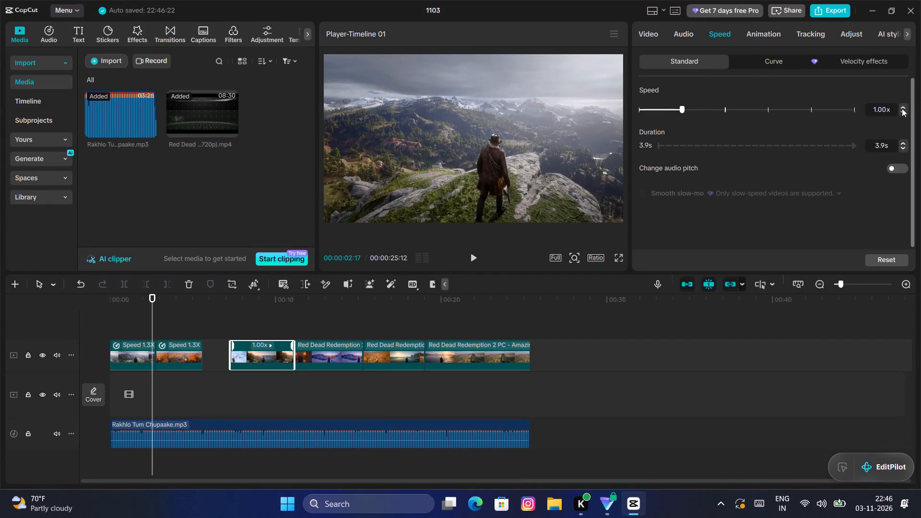
pyautogui.tripleClick(902, 108)
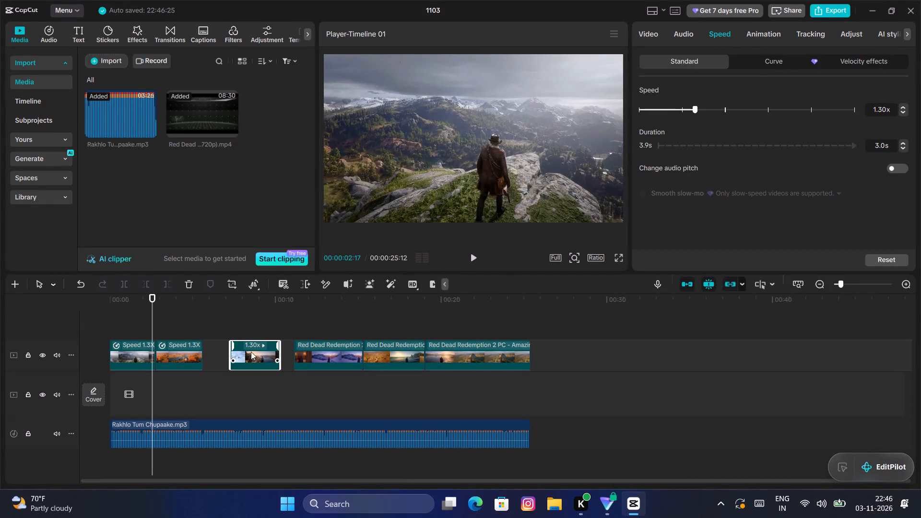
pyautogui.moveTo(251, 352); pyautogui.dragTo(223, 356)
# Set the fourth segment's speed to 1.30x and move it flush against the third segment.
pyautogui.click(318, 353)
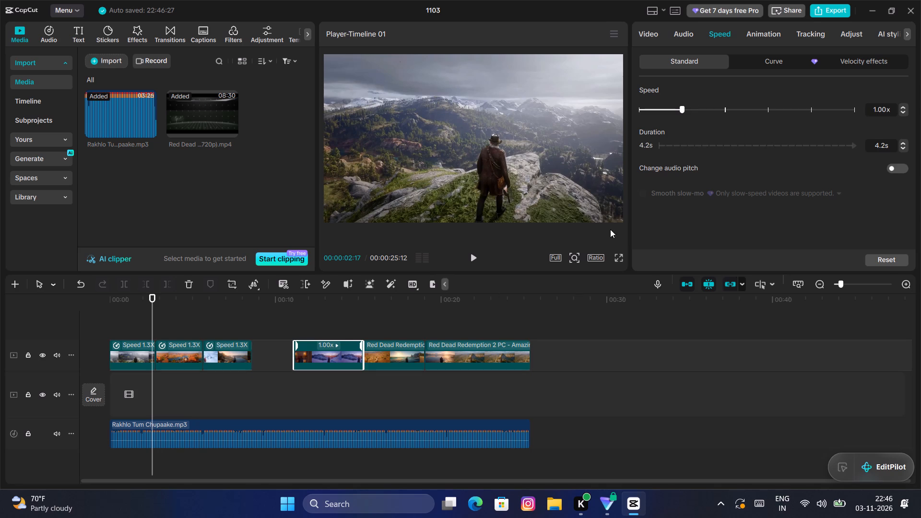
pyautogui.tripleClick(903, 106)
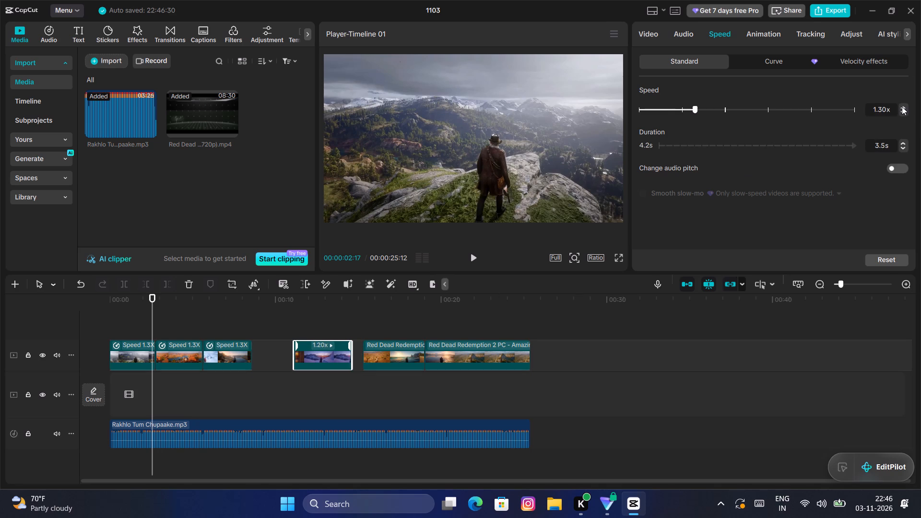
pyautogui.moveTo(329, 354); pyautogui.dragTo(312, 357)
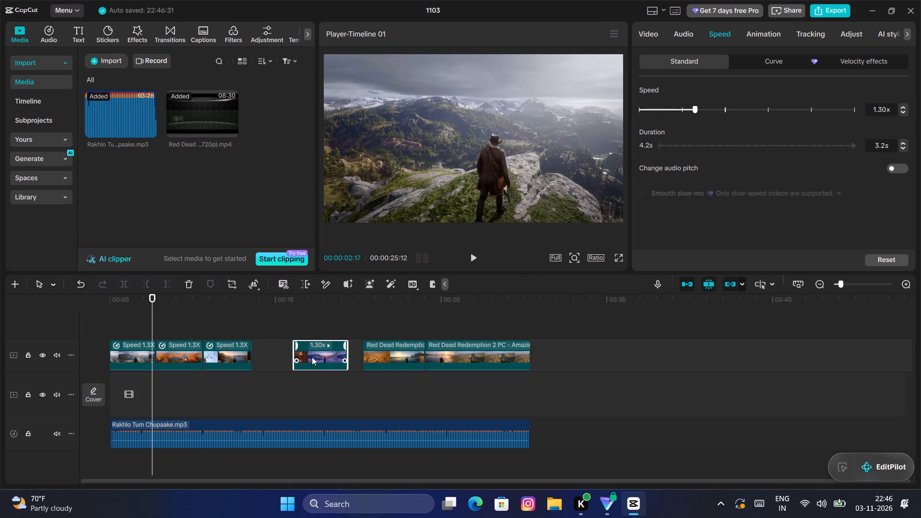
pyautogui.moveTo(312, 357); pyautogui.dragTo(290, 358)
# Move the fifth segment flush against the fourth and set its speed to 1.30x.
pyautogui.click(400, 354)
pyautogui.moveTo(400, 354); pyautogui.dragTo(364, 354)
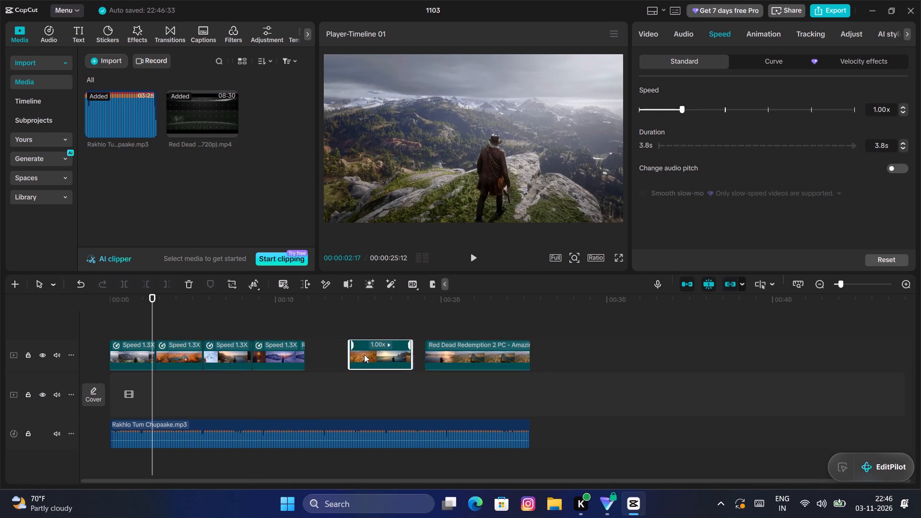
pyautogui.moveTo(364, 354); pyautogui.dragTo(342, 355)
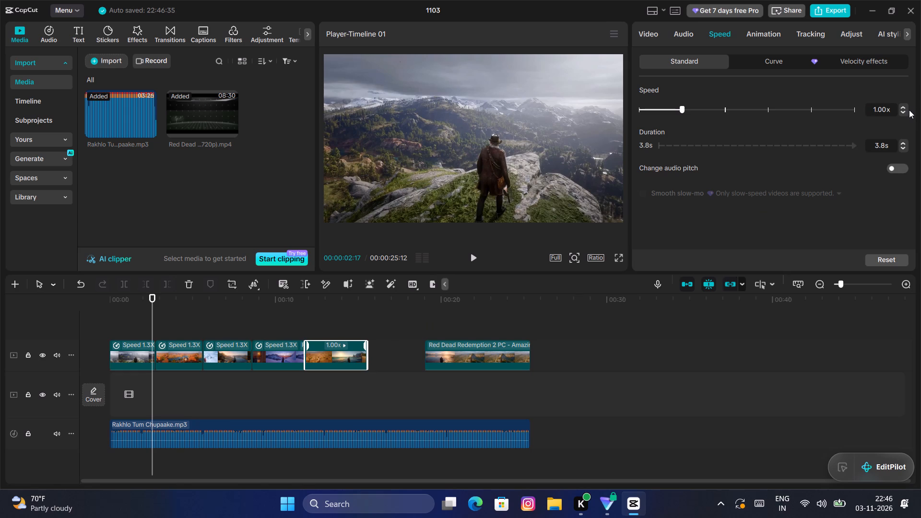
pyautogui.tripleClick(904, 106)
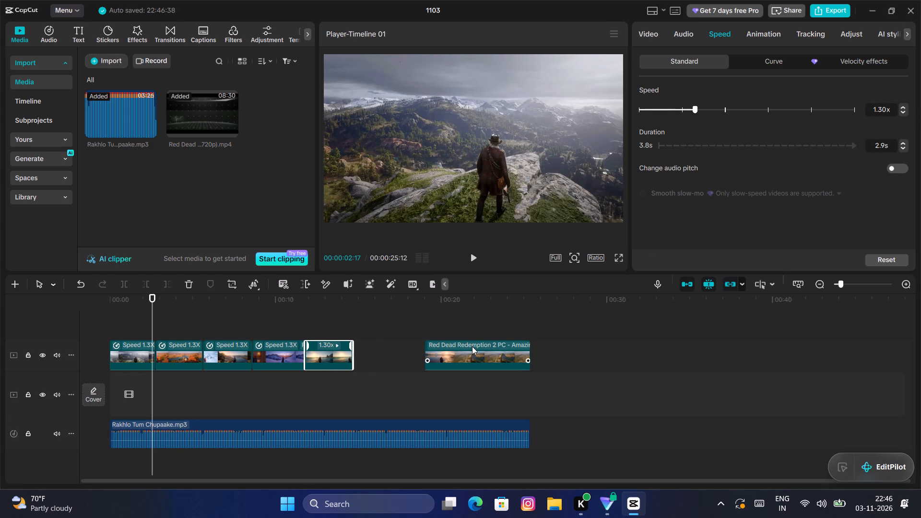
# Move the last segment, the rocky valley scene, flush against the fifth and set its speed to 1.30x.
pyautogui.click(472, 346)
pyautogui.moveTo(472, 347); pyautogui.dragTo(407, 348)
pyautogui.moveTo(467, 350); pyautogui.dragTo(404, 348)
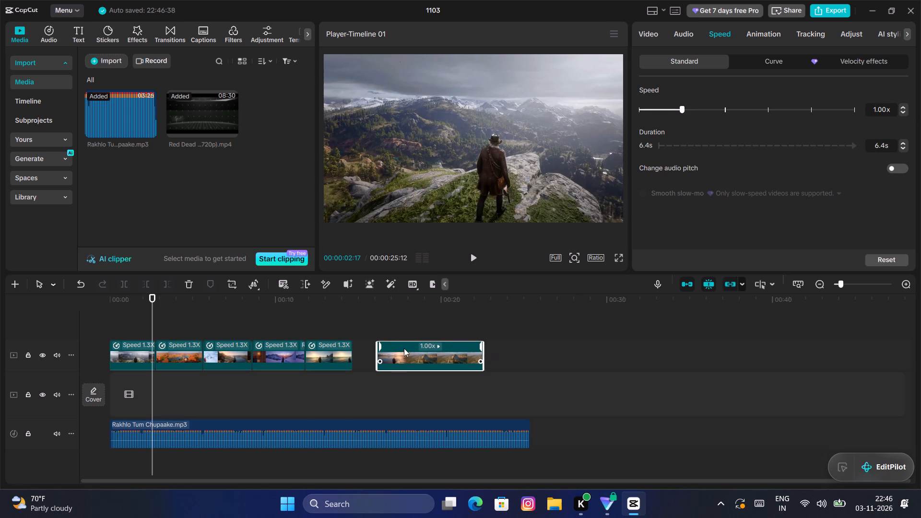
pyautogui.moveTo(404, 348); pyautogui.dragTo(398, 350)
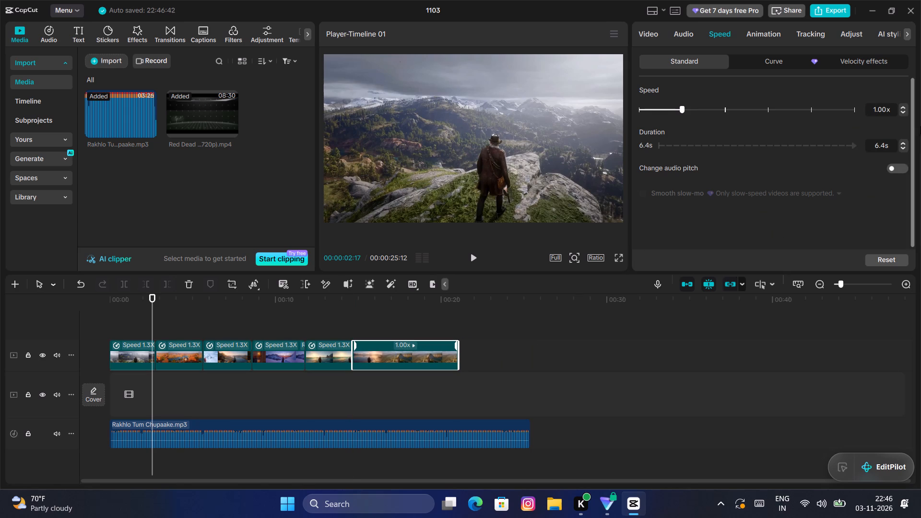
pyautogui.tripleClick(905, 106)
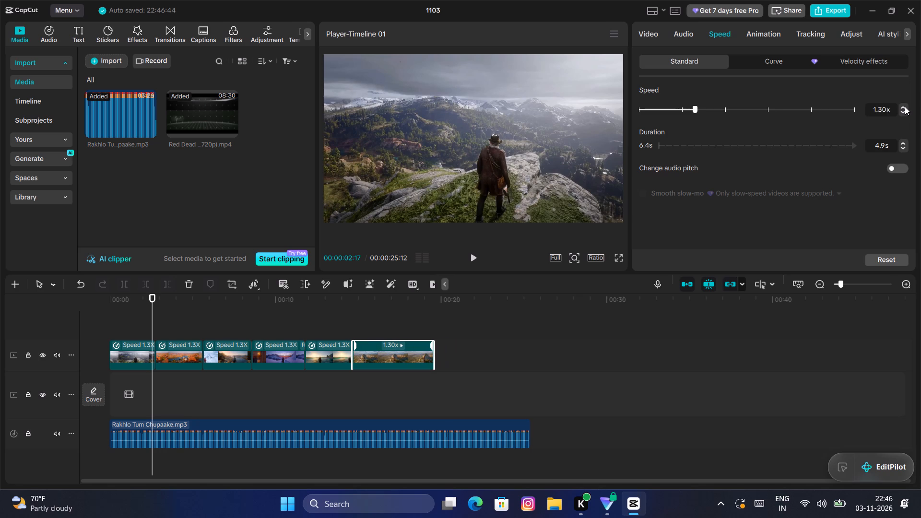
# Trim the end of the Rakhlo Tum Chupaake audio to 00:00:19:17, matching the end of the sped-up footage.
pyautogui.click(441, 319)
pyautogui.moveTo(441, 319); pyautogui.dragTo(431, 326)
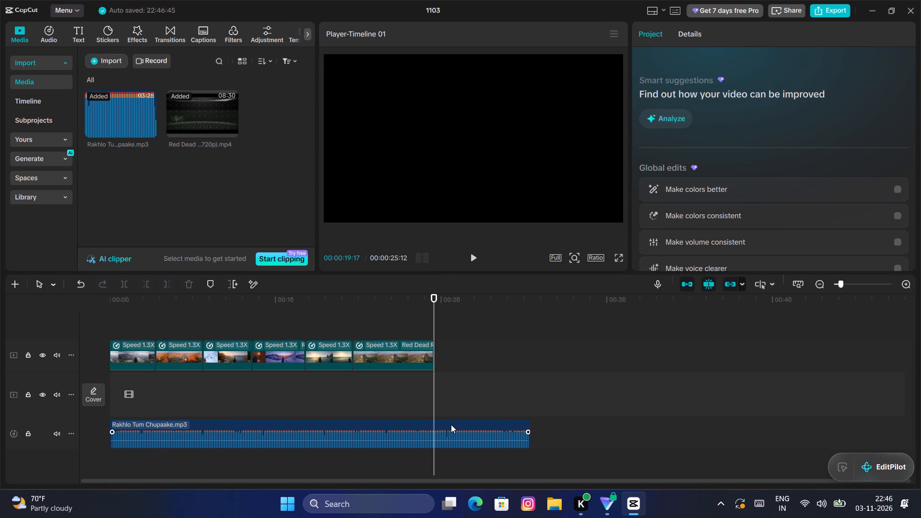
pyautogui.click(451, 424)
pyautogui.press('w')
# Play the sped-up edit from 00:00:00:00 to review the scene pacing against the song.
pyautogui.click(299, 308)
pyautogui.moveTo(299, 308); pyautogui.dragTo(217, 314)
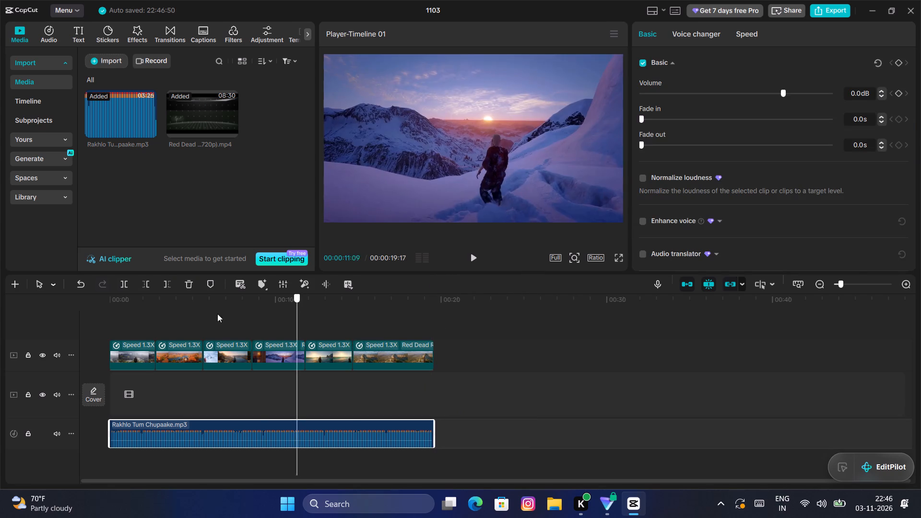
pyautogui.moveTo(217, 314); pyautogui.dragTo(0, 313)
pyautogui.press('space')
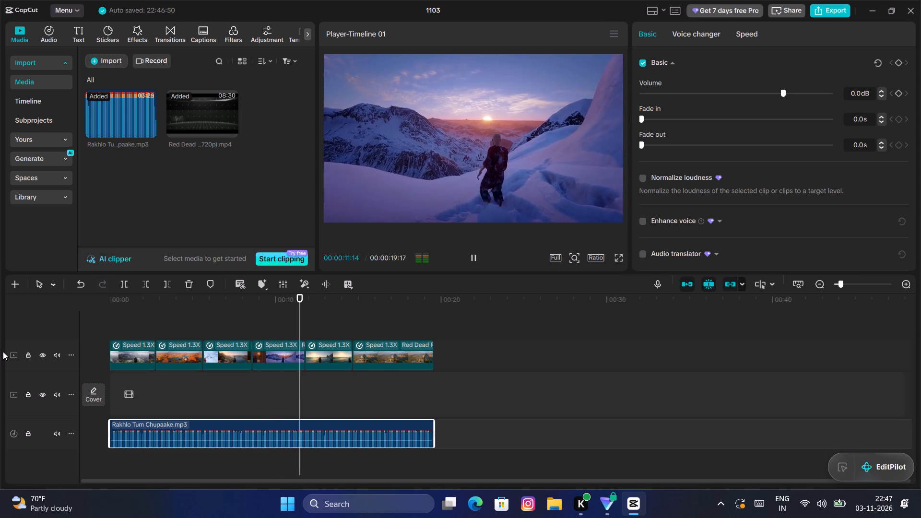
pyautogui.press('space')
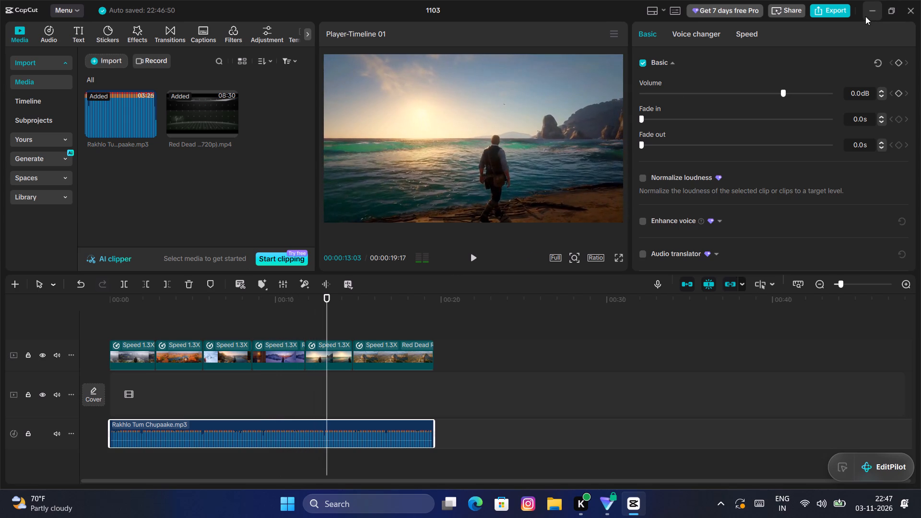
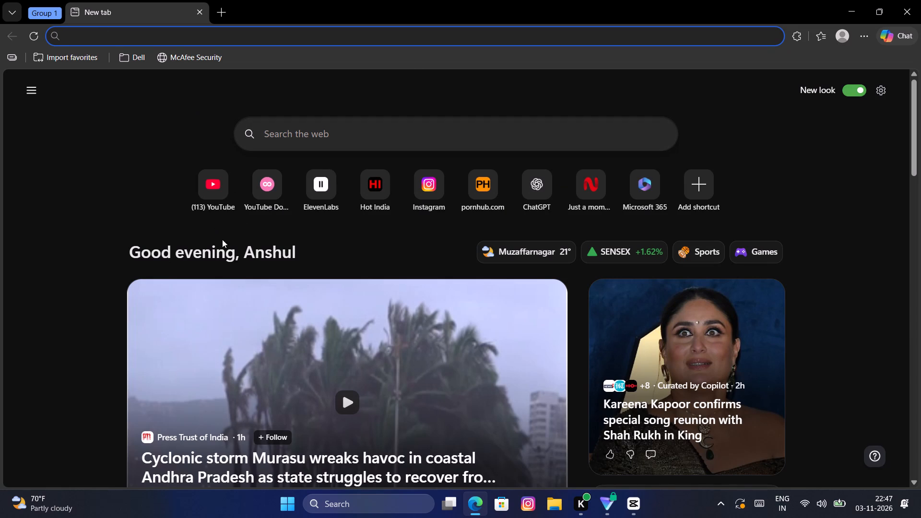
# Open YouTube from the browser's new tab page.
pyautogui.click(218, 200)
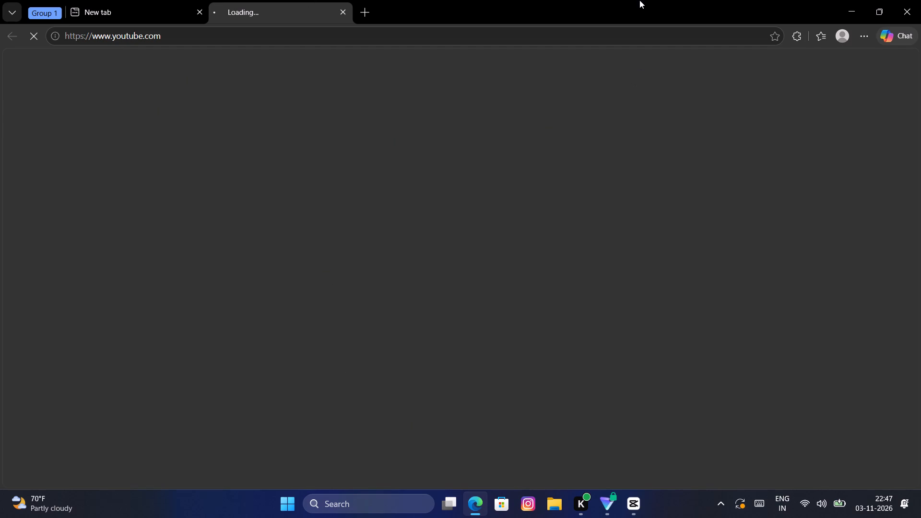
# Switch back to CapCut and play the edit briefly from 00:00:13:03.
pyautogui.click(622, 510)
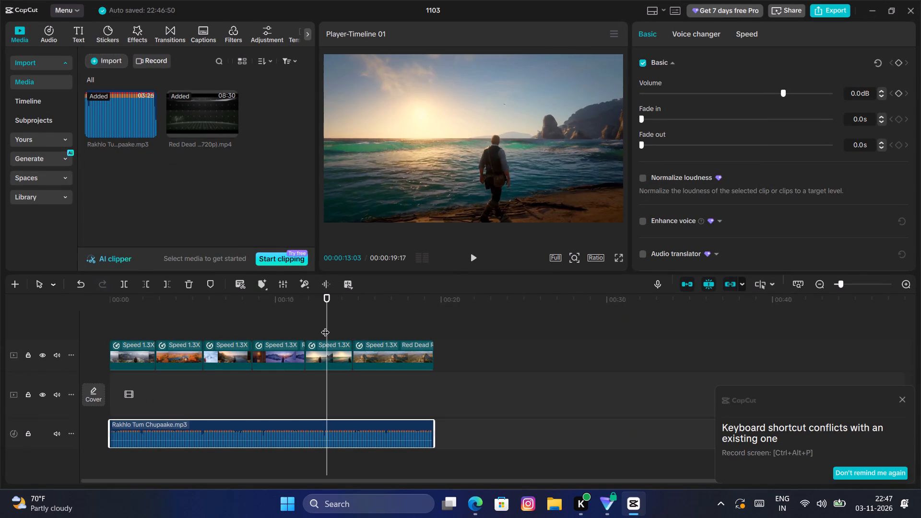
pyautogui.press('space')
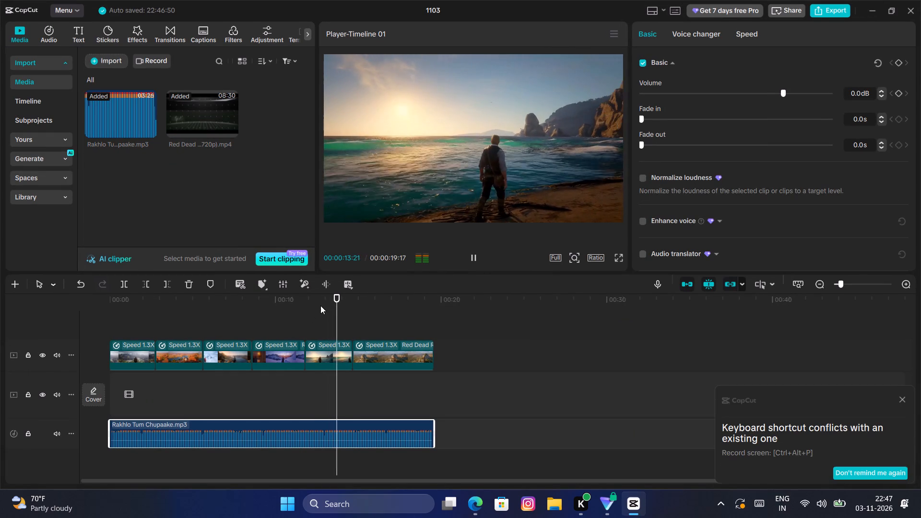
pyautogui.press('space')
# Shorten the first two video segments to about 2 seconds each, moving the second flush against the first.
pyautogui.click(135, 345)
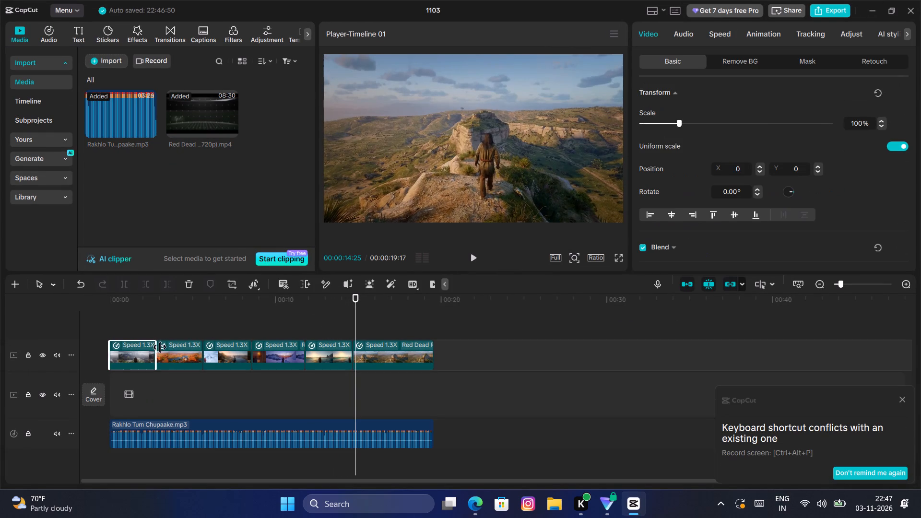
pyautogui.moveTo(156, 348); pyautogui.dragTo(142, 357)
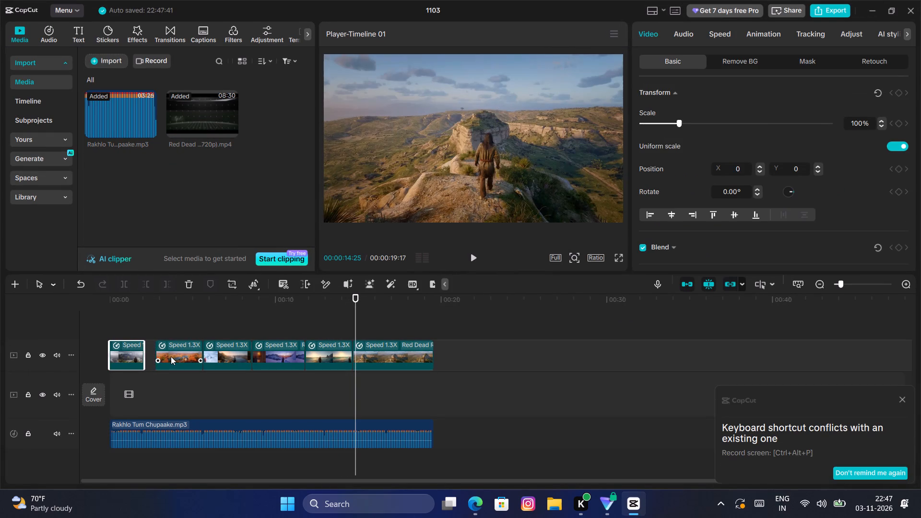
pyautogui.click(170, 356)
pyautogui.moveTo(171, 356); pyautogui.dragTo(160, 360)
pyautogui.moveTo(190, 350); pyautogui.dragTo(181, 354)
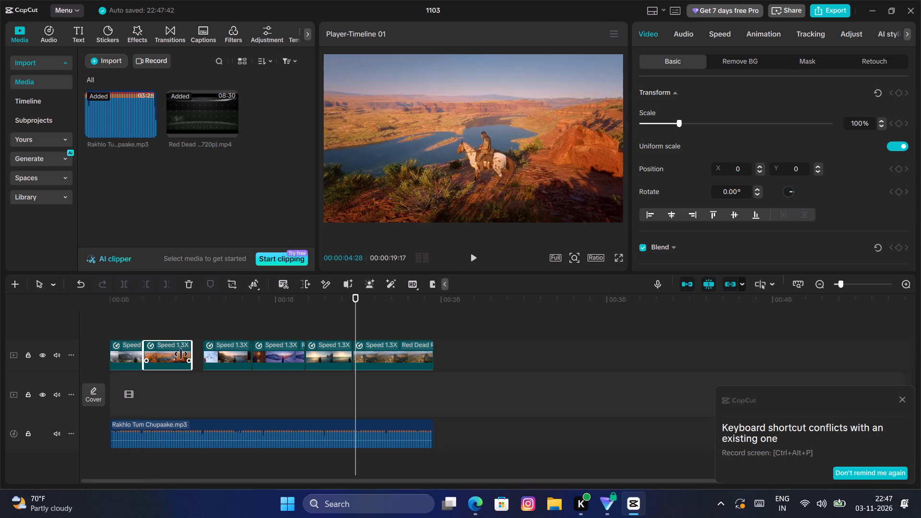
pyautogui.moveTo(181, 354); pyautogui.dragTo(173, 357)
# Move the third and fourth segments flush against the preceding ones and shorten each to about 2 seconds.
pyautogui.click(220, 354)
pyautogui.moveTo(220, 354); pyautogui.dragTo(190, 356)
pyautogui.moveTo(223, 348); pyautogui.dragTo(208, 353)
pyautogui.click(274, 351)
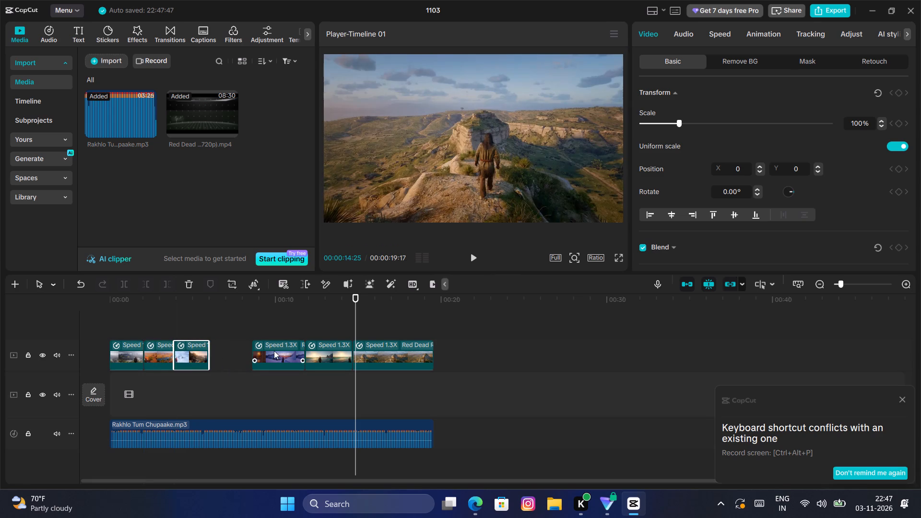
pyautogui.moveTo(274, 351); pyautogui.dragTo(227, 351)
pyautogui.moveTo(261, 351); pyautogui.dragTo(248, 351)
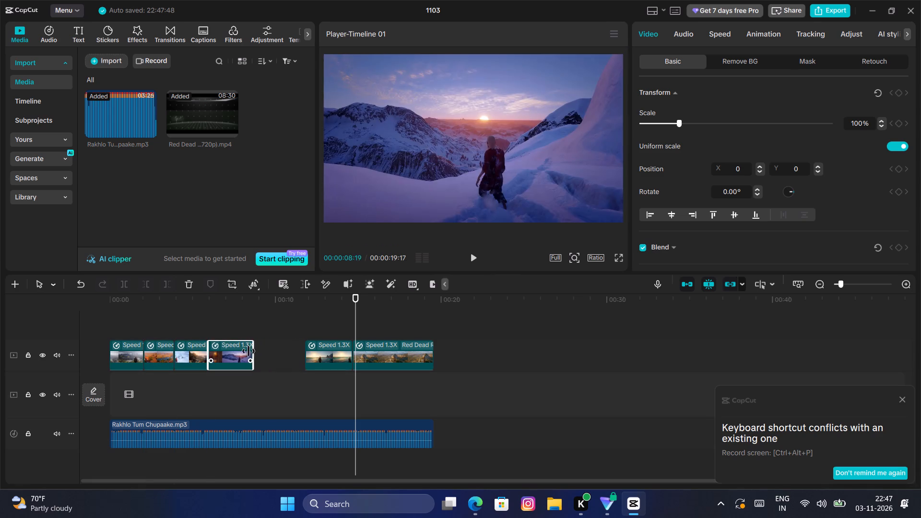
pyautogui.moveTo(248, 351); pyautogui.dragTo(240, 354)
# Move the fifth and last segments flush against the preceding ones and shorten each to about 2 seconds, ending the footage at 00:00:12:04.
pyautogui.click(335, 347)
pyautogui.moveTo(335, 347); pyautogui.dragTo(273, 348)
pyautogui.moveTo(289, 346); pyautogui.dragTo(275, 351)
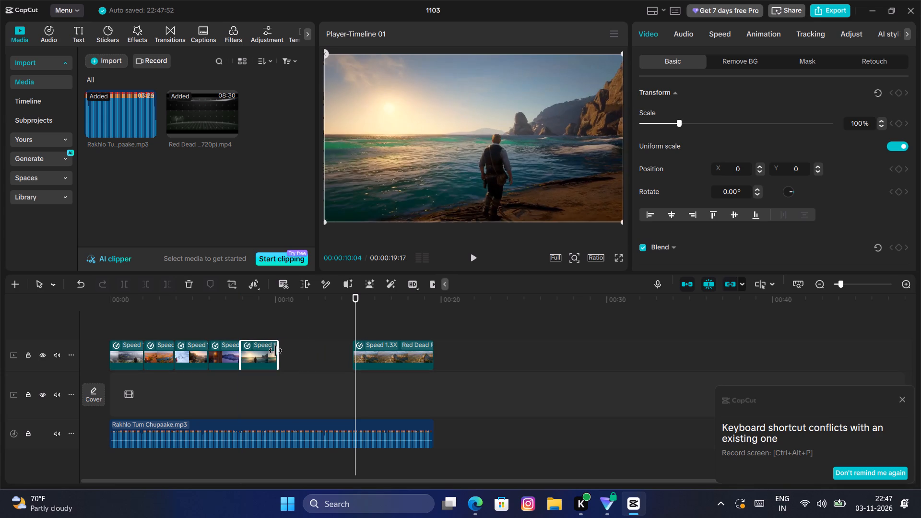
pyautogui.moveTo(275, 351); pyautogui.dragTo(274, 352)
pyautogui.doubleClick(366, 352)
pyautogui.moveTo(367, 352); pyautogui.dragTo(294, 353)
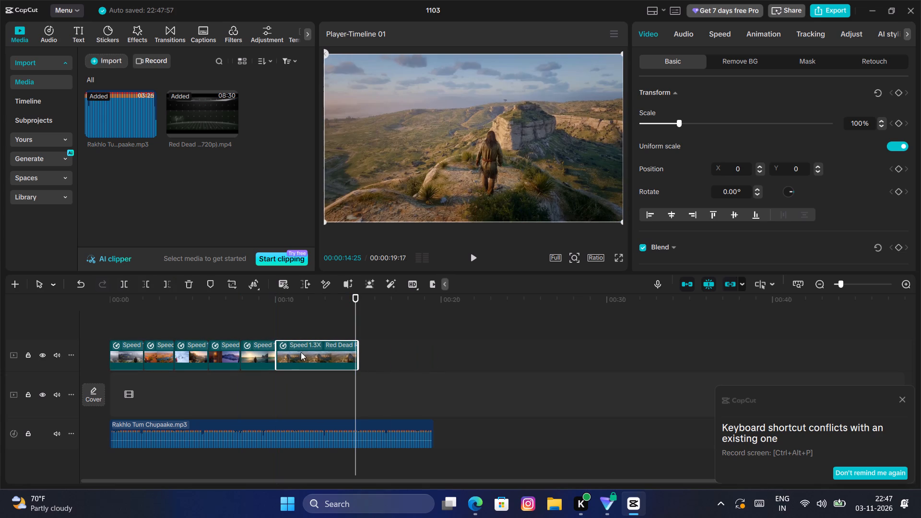
pyautogui.moveTo(357, 352); pyautogui.dragTo(310, 350)
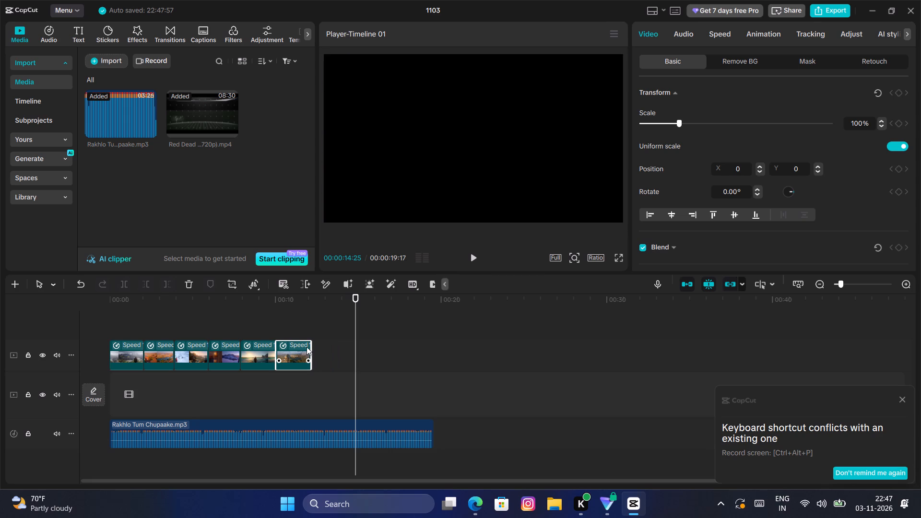
# Play the shortened edit from the start to the end of the footage to review its pacing against the song.
pyautogui.click(293, 325)
pyautogui.moveTo(293, 325); pyautogui.dragTo(308, 328)
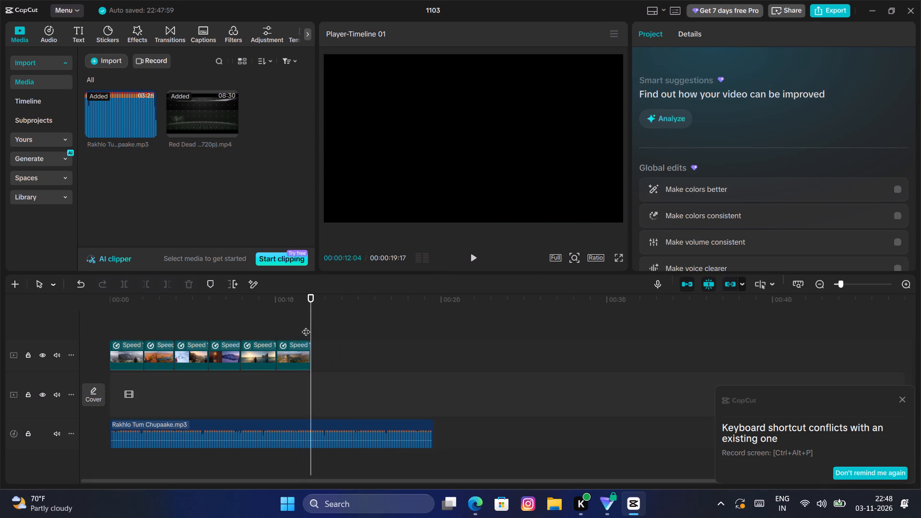
pyautogui.click(267, 319)
pyautogui.moveTo(267, 319); pyautogui.dragTo(81, 327)
pyautogui.press('space')
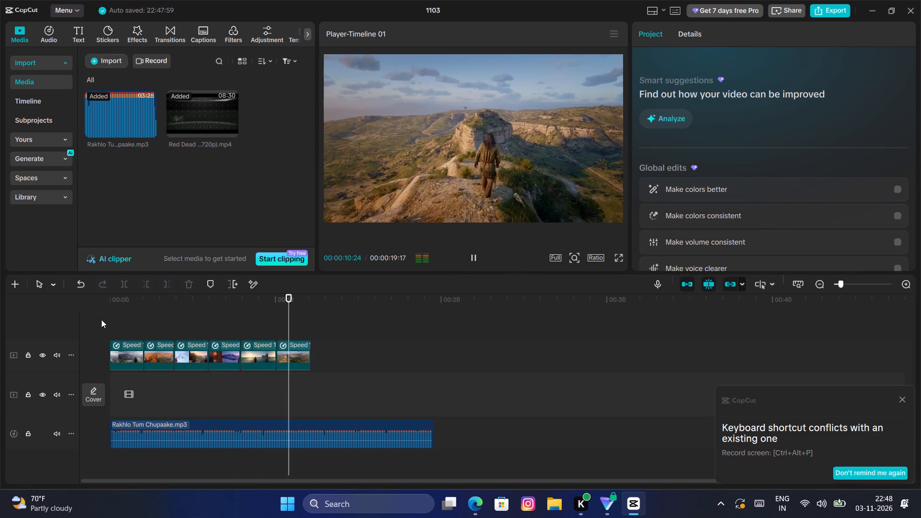
pyautogui.press('space')
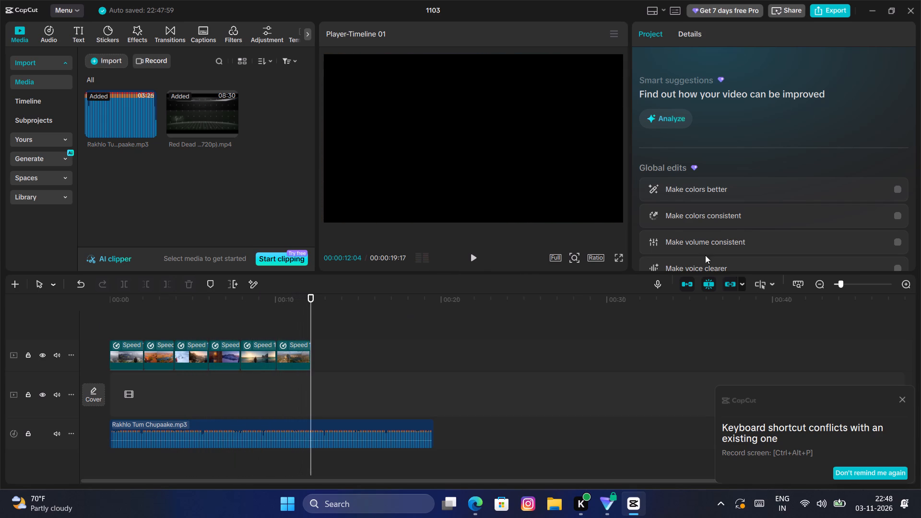
# Trim the library's Red Dead Redemption 2 video to start at 00:05:06:00 and add it at the beginning of the main track.
pyautogui.click(191, 128)
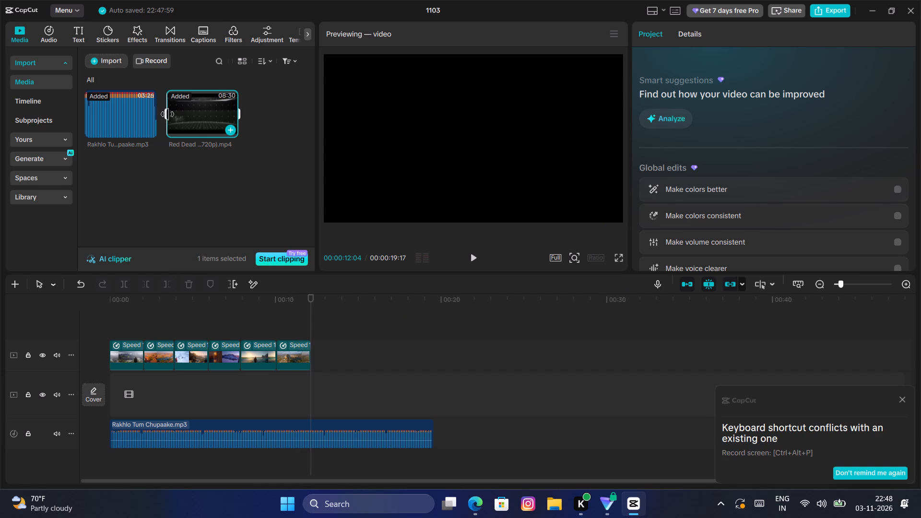
pyautogui.moveTo(167, 114); pyautogui.dragTo(210, 122)
pyautogui.click(230, 129)
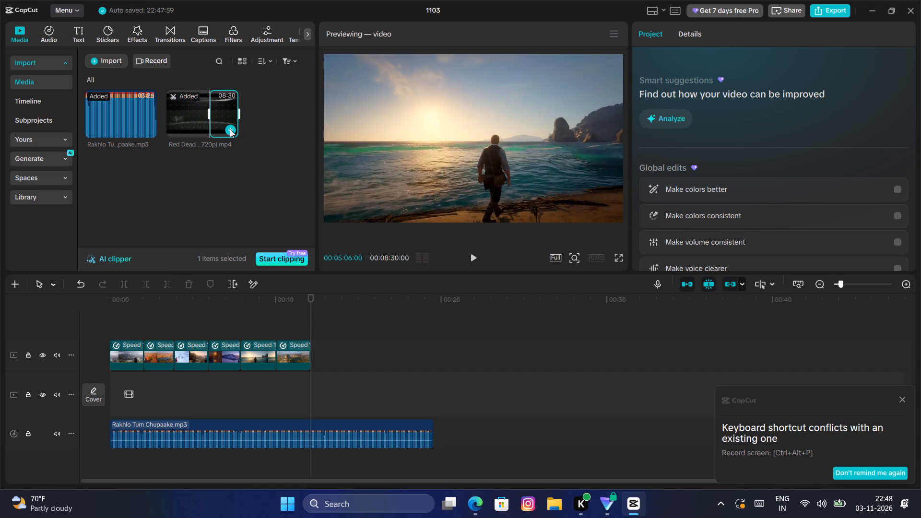
pyautogui.moveTo(251, 383); pyautogui.dragTo(288, 379)
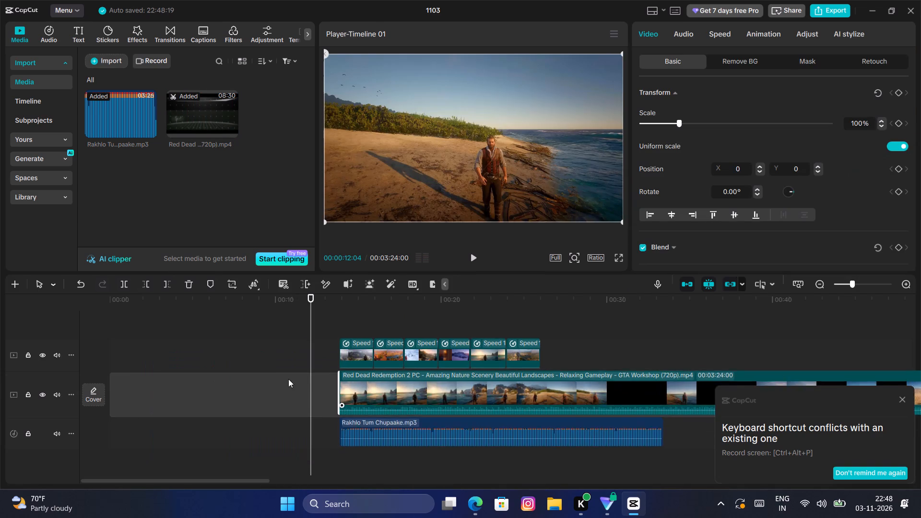
pyautogui.moveTo(288, 379); pyautogui.dragTo(245, 390)
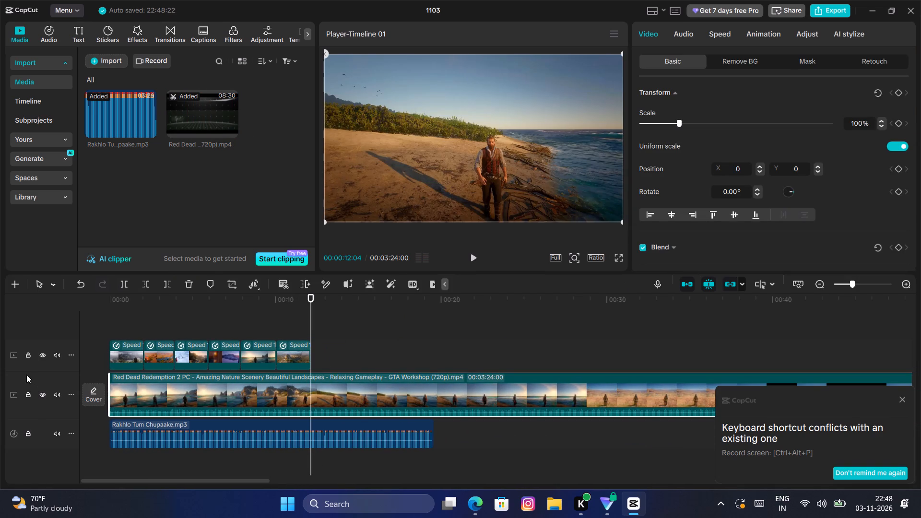
# Lock the short-segment and audio tracks, and move the long clip onto a new upper track starting at 00:00:12:04.
pyautogui.click(27, 359)
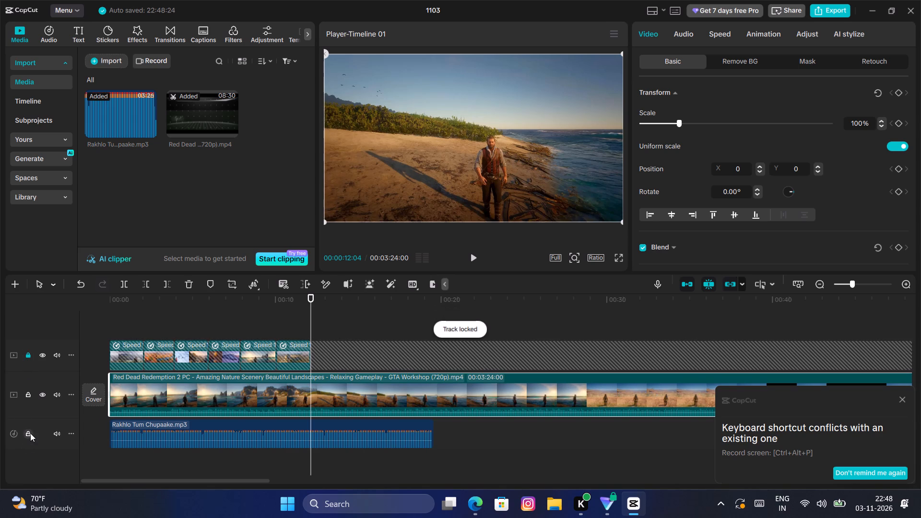
pyautogui.click(30, 433)
pyautogui.moveTo(209, 393); pyautogui.dragTo(441, 326)
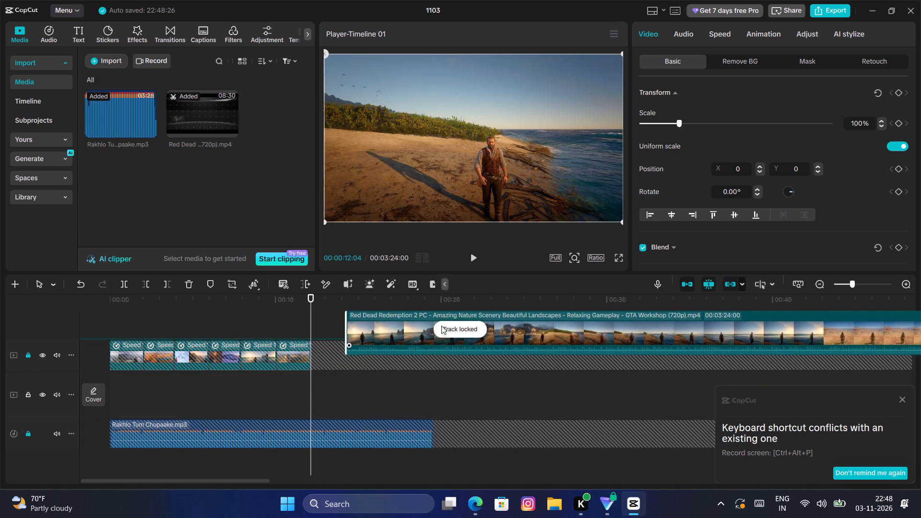
pyautogui.moveTo(441, 326); pyautogui.dragTo(412, 329)
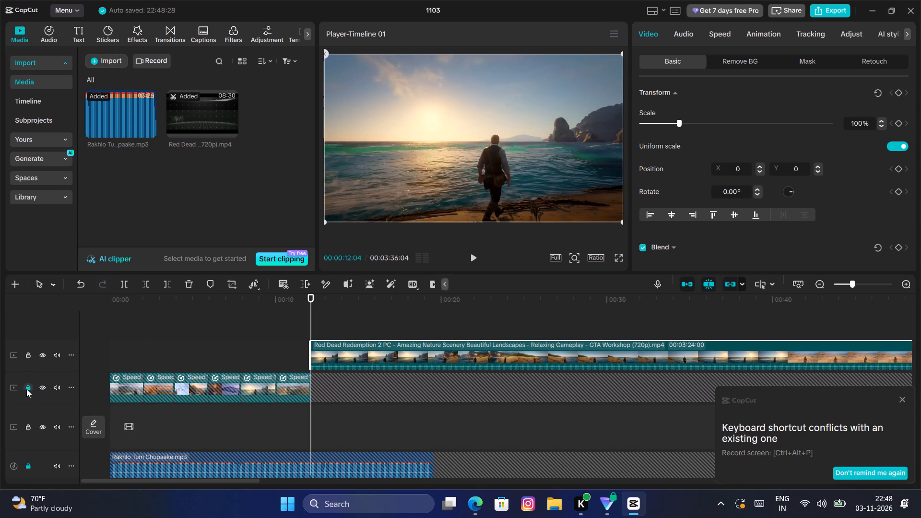
# Unlock the short-segment track and move all six short segments together down onto the main track, keeping their start at 00:00.
pyautogui.click(26, 389)
pyautogui.moveTo(123, 363); pyautogui.dragTo(283, 398)
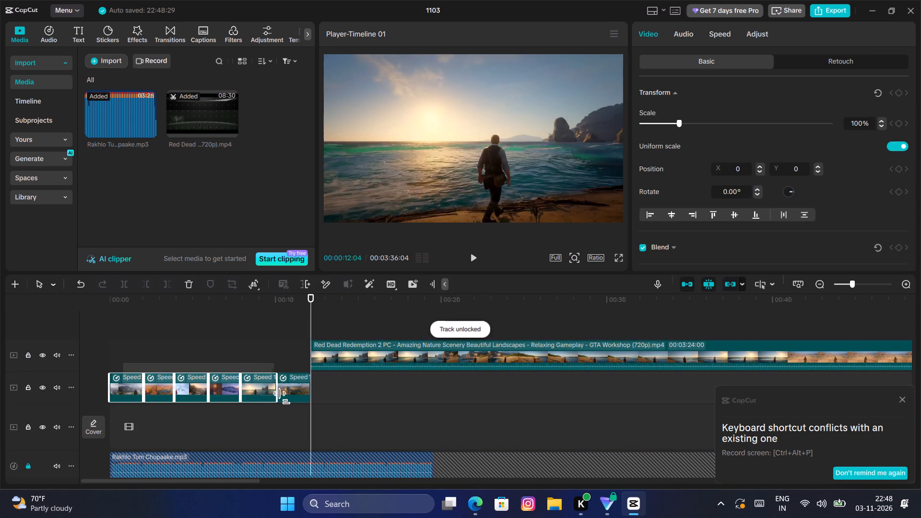
pyautogui.moveTo(283, 398); pyautogui.dragTo(299, 398)
pyautogui.moveTo(288, 389); pyautogui.dragTo(289, 433)
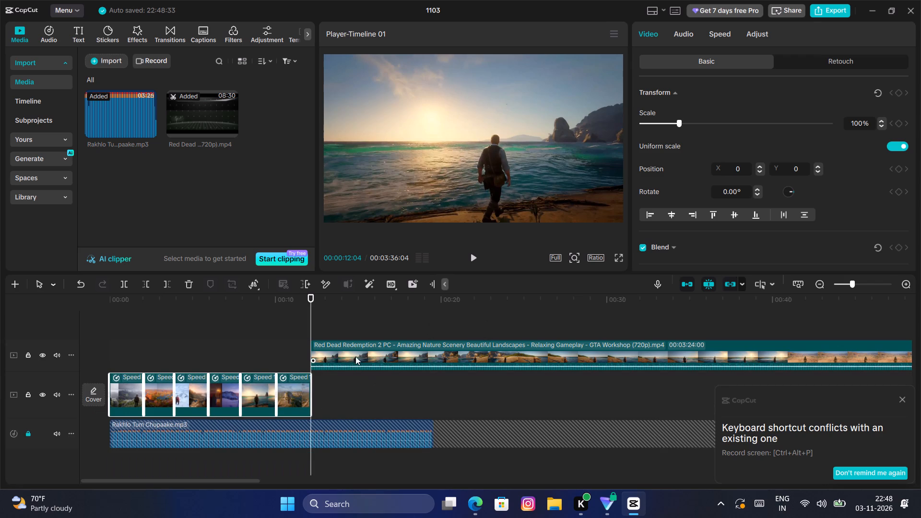
# Scrub through the added long clip to its end to examine which scenes it offers.
pyautogui.click(328, 350)
pyautogui.moveTo(312, 328); pyautogui.dragTo(592, 336)
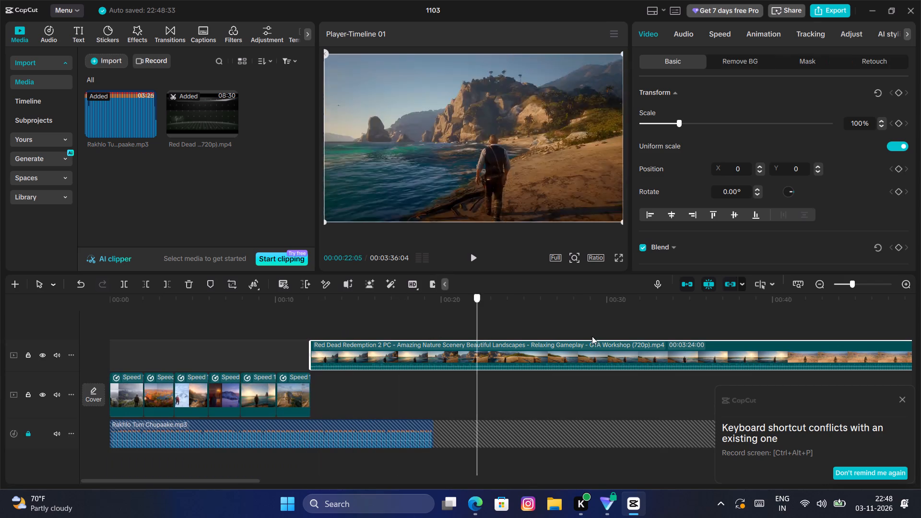
pyautogui.moveTo(592, 336); pyautogui.dragTo(920, 324)
pyautogui.click(822, 287)
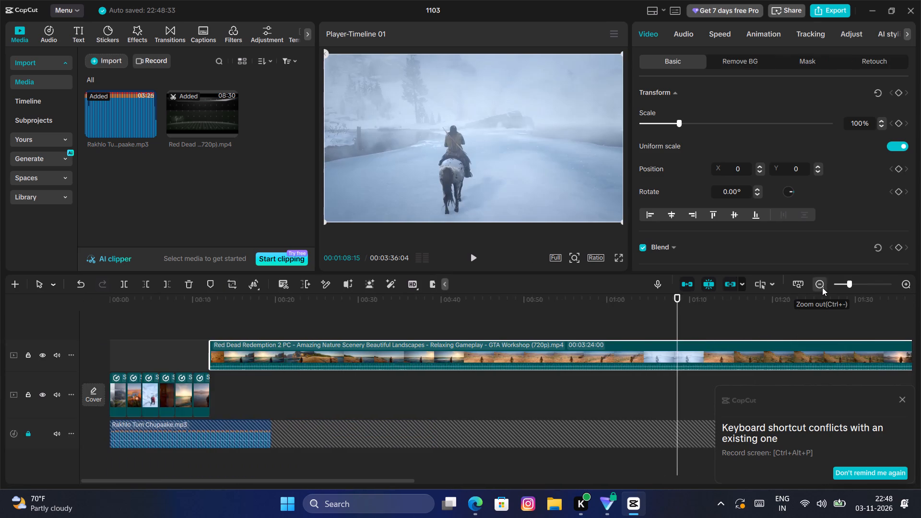
pyautogui.click(822, 287)
pyautogui.click(385, 322)
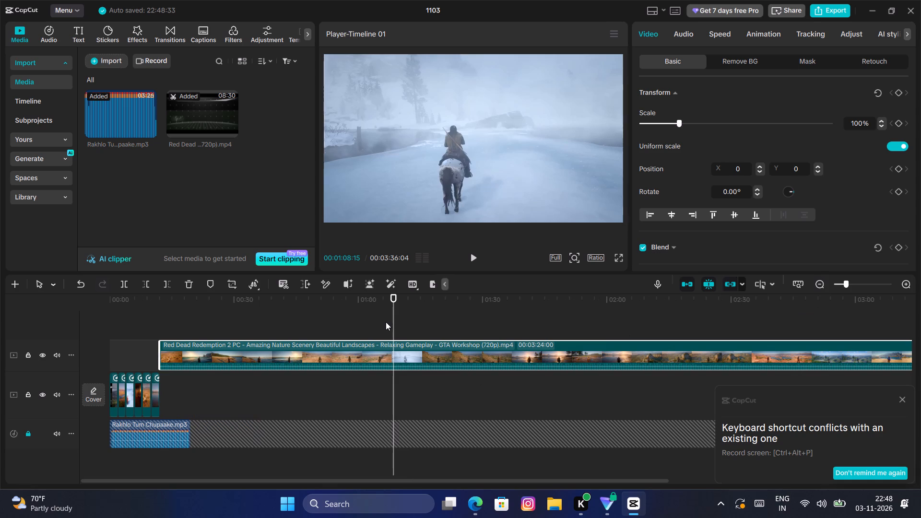
pyautogui.click(388, 323)
pyautogui.moveTo(388, 323); pyautogui.dragTo(572, 368)
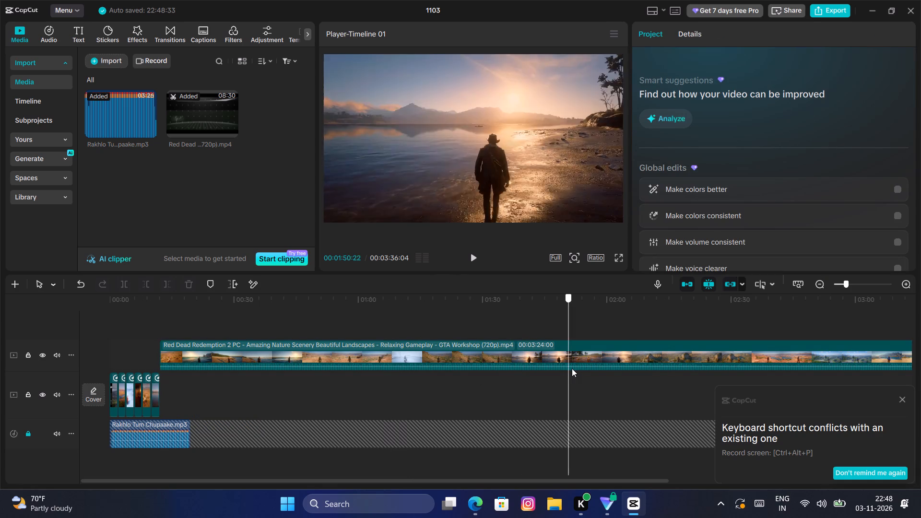
pyautogui.moveTo(572, 368); pyautogui.dragTo(823, 352)
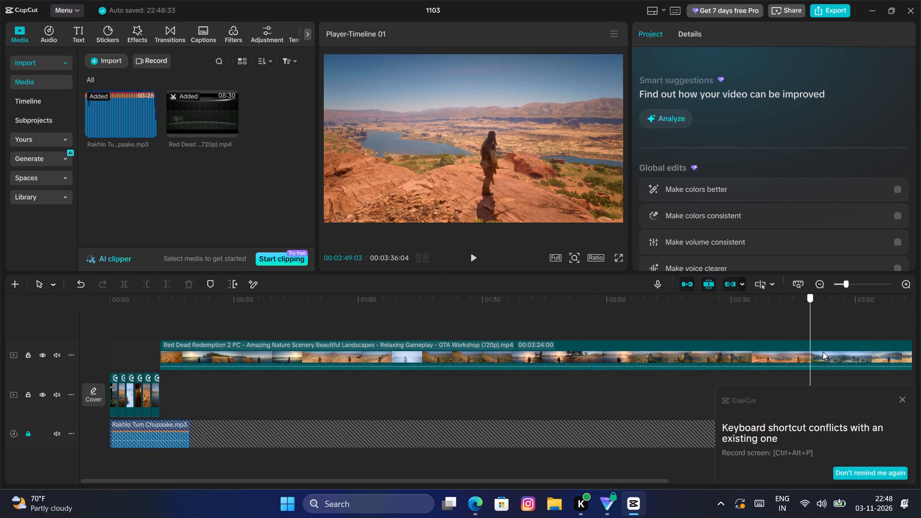
pyautogui.moveTo(823, 352); pyautogui.dragTo(907, 347)
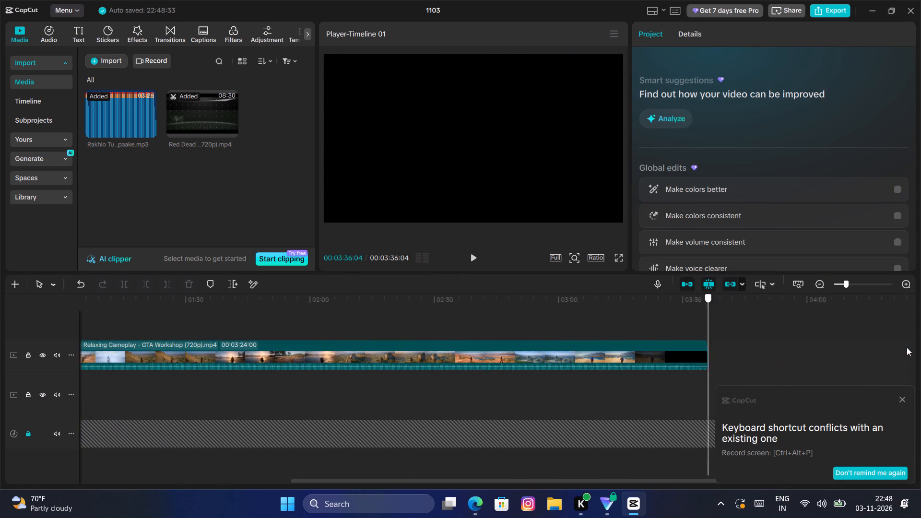
# Split the long clip at 00:02:46:17, in the green valley scene with the man standing on the rocky hilltop.
pyautogui.moveTo(907, 347); pyautogui.dragTo(264, 363)
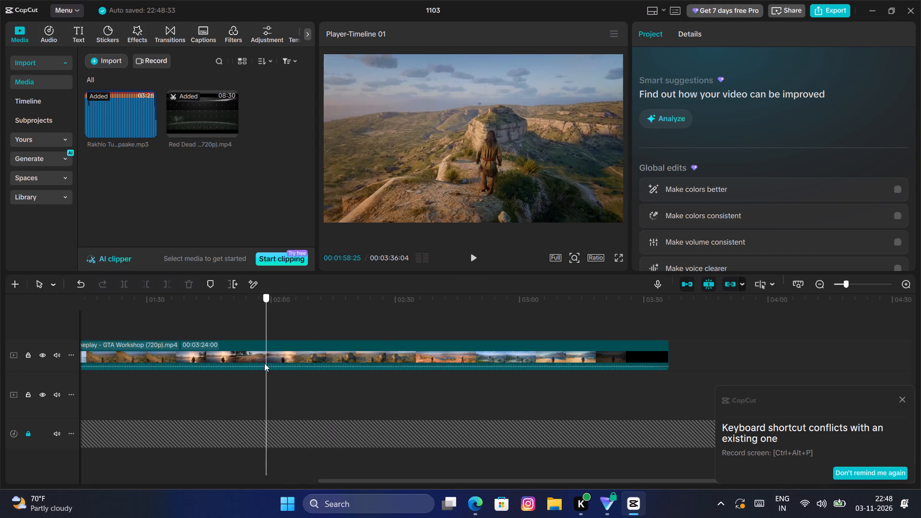
pyautogui.moveTo(264, 363); pyautogui.dragTo(201, 384)
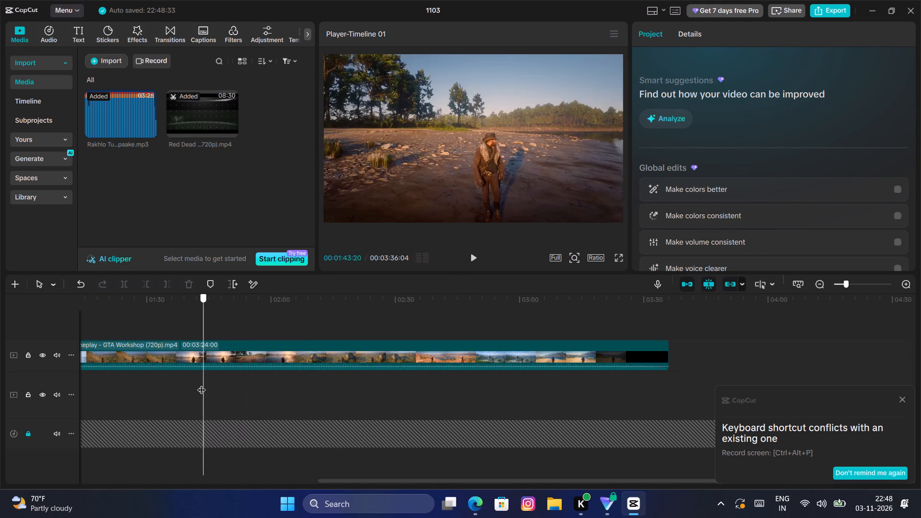
pyautogui.moveTo(201, 384); pyautogui.dragTo(377, 384)
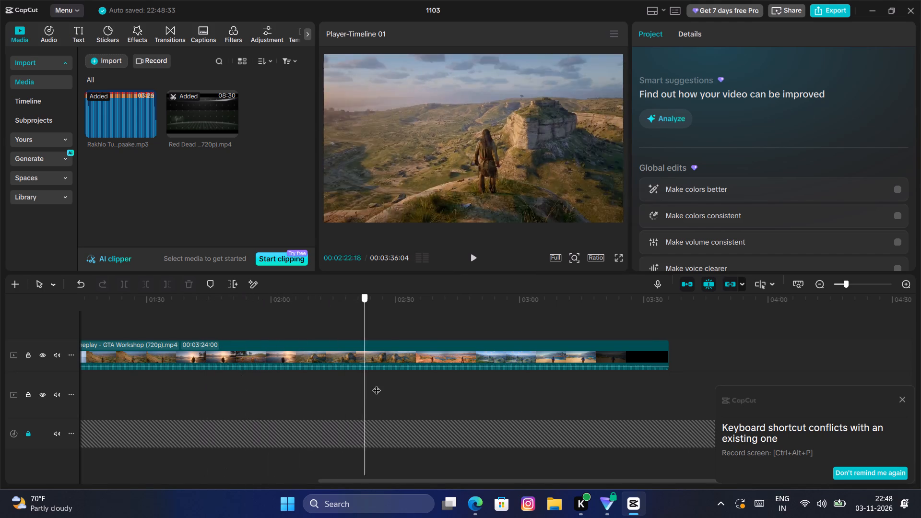
pyautogui.moveTo(377, 384); pyautogui.dragTo(464, 375)
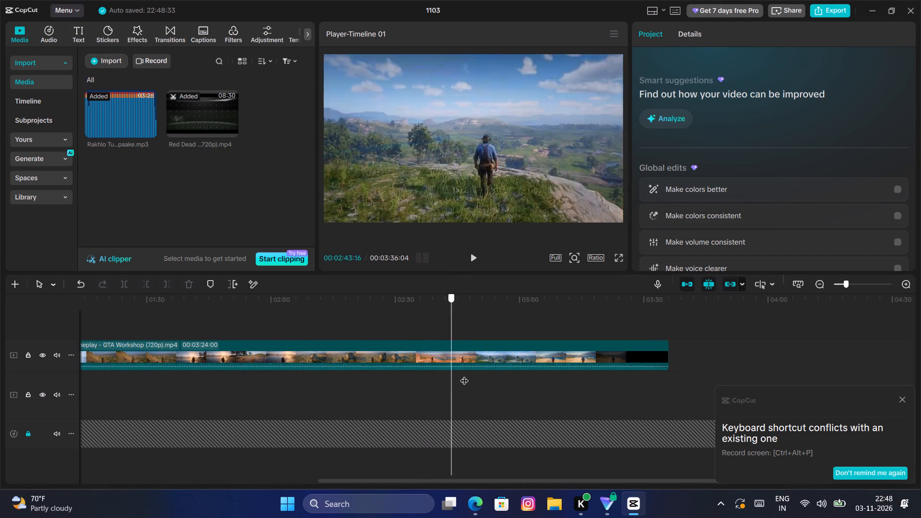
pyautogui.moveTo(464, 375); pyautogui.dragTo(464, 374)
pyautogui.click(433, 356)
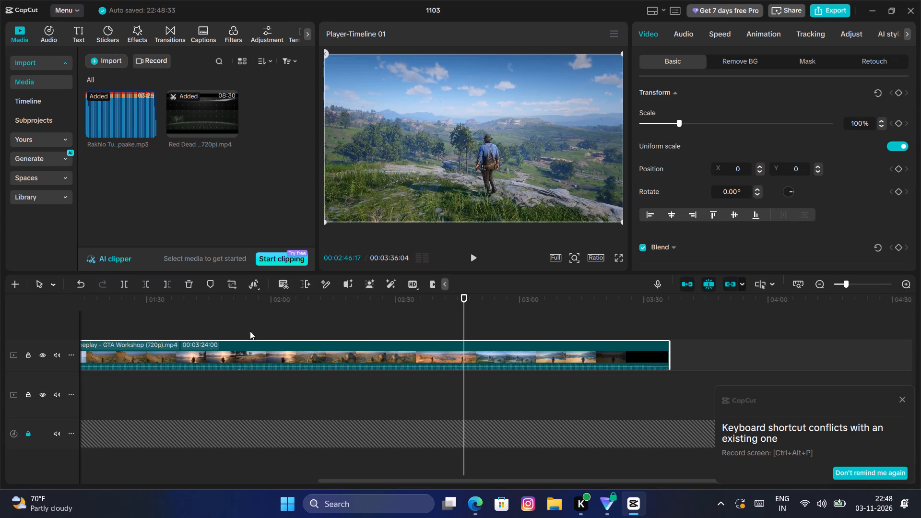
pyautogui.click(126, 285)
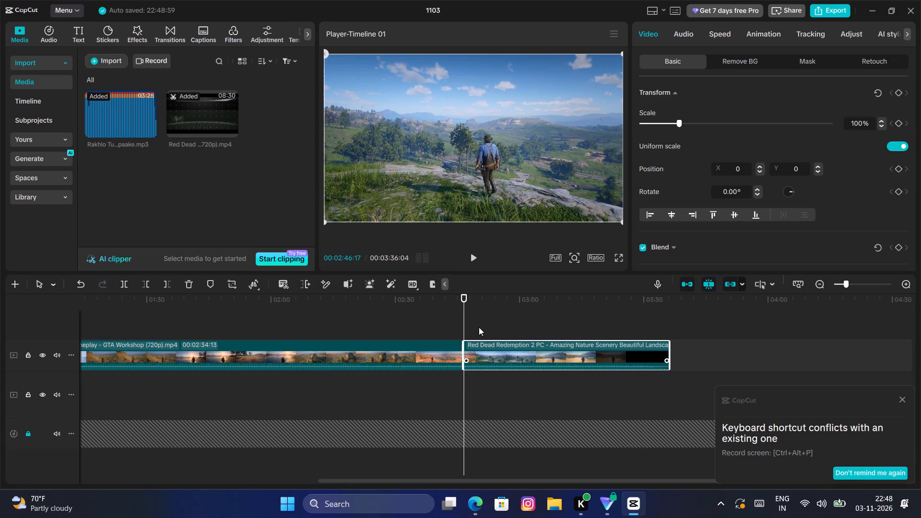
# Split the valley scene again at 00:02:50:22 and append the cut-out piece after the last short segment on the main track.
pyautogui.moveTo(464, 321); pyautogui.dragTo(481, 322)
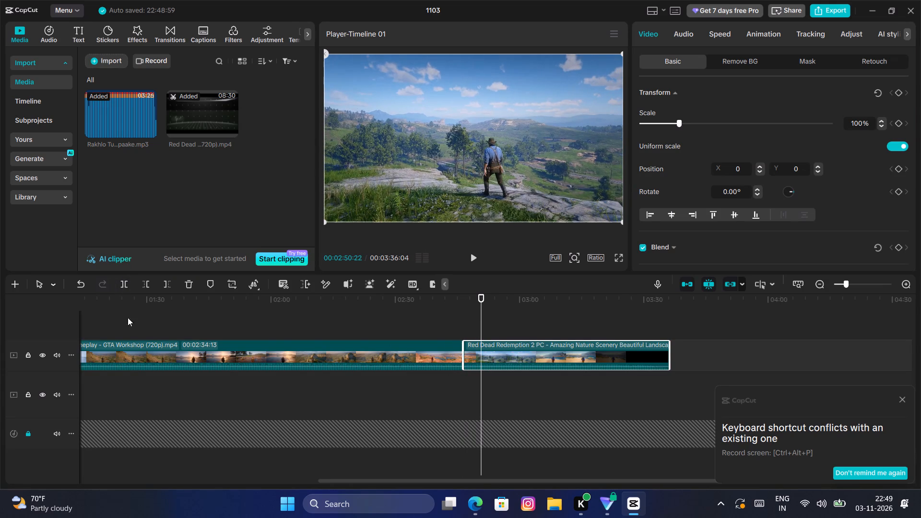
pyautogui.click(124, 290)
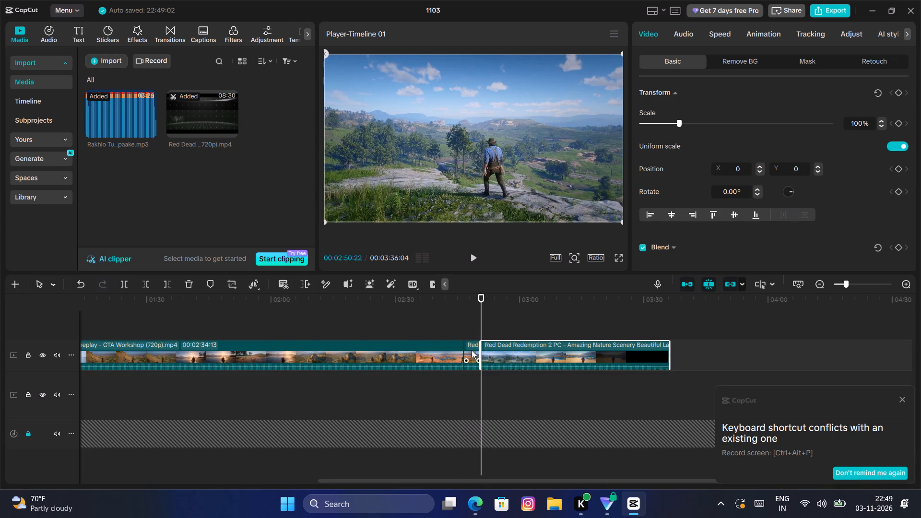
pyautogui.click(472, 350)
pyautogui.moveTo(471, 350); pyautogui.dragTo(50, 392)
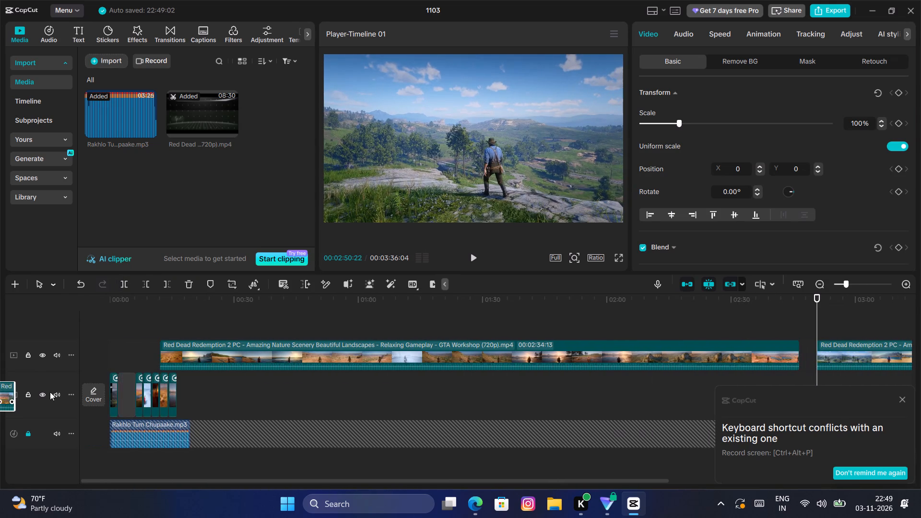
pyautogui.moveTo(50, 392); pyautogui.dragTo(171, 390)
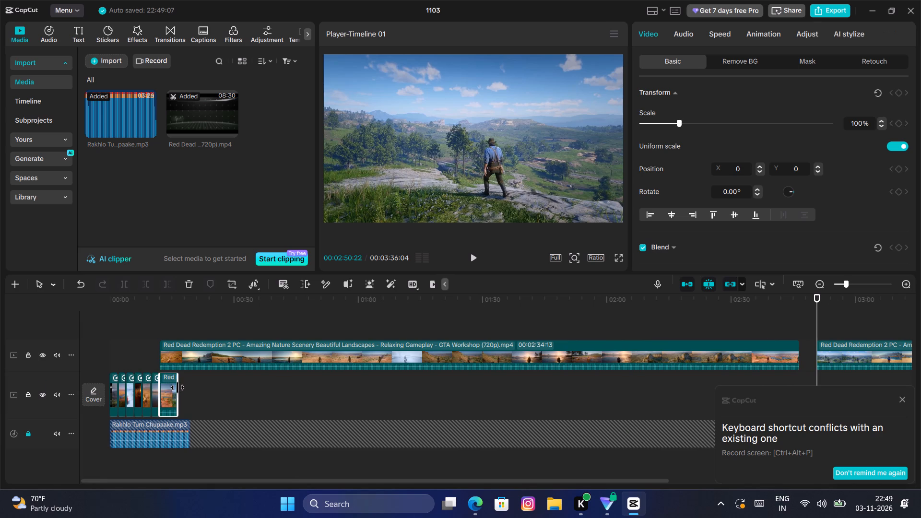
# Shorten the appended valley segment from its end to 2.4 s and set its speed to 1.30x.
pyautogui.moveTo(177, 388); pyautogui.dragTo(167, 391)
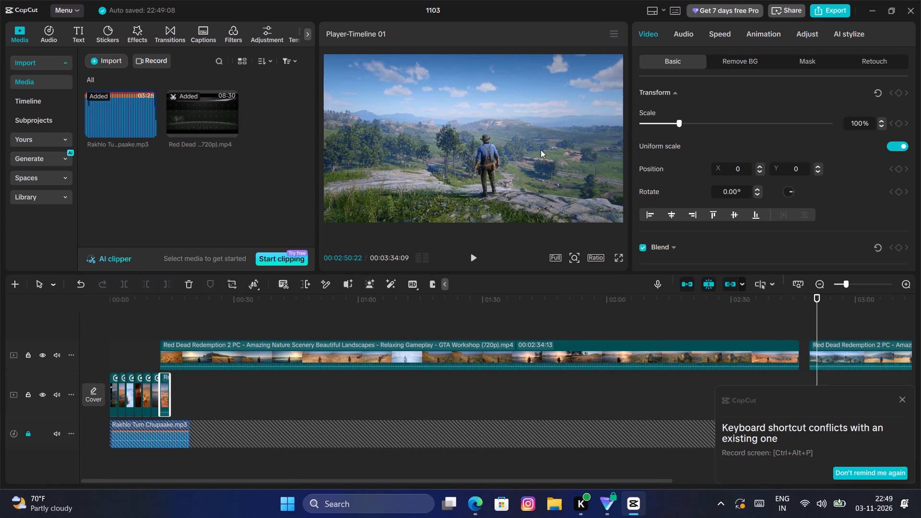
pyautogui.click(688, 36)
pyautogui.click(708, 33)
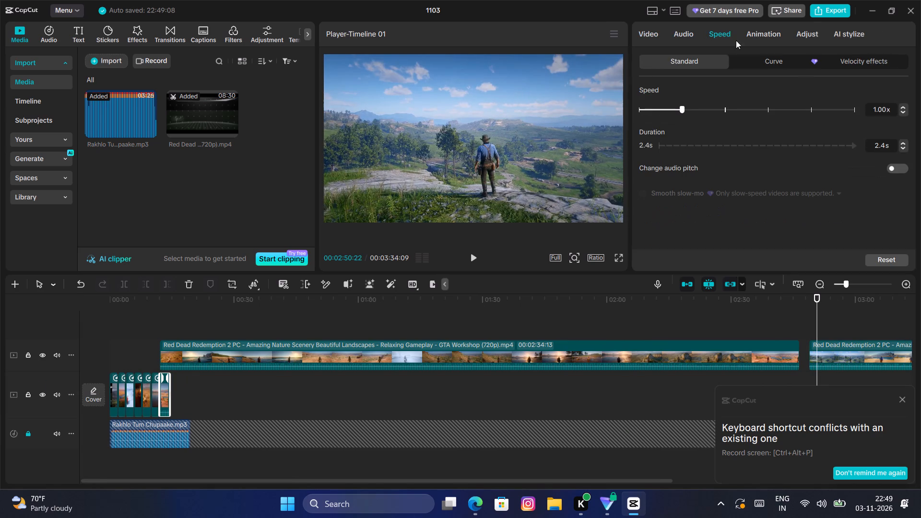
pyautogui.tripleClick(905, 108)
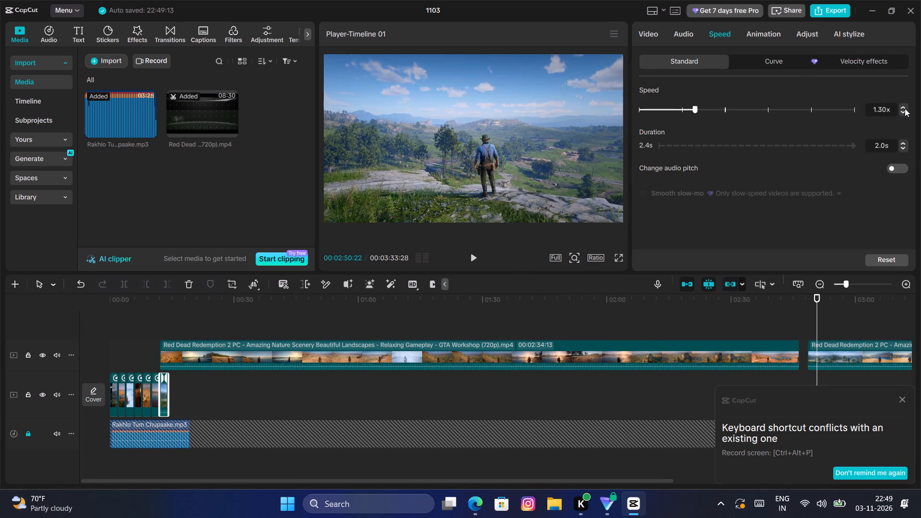
# Play the video from the start through the joined short segments to check the cuts and sound, dismissing the shortcut conflict notice.
pyautogui.click(127, 328)
pyautogui.moveTo(127, 328); pyautogui.dragTo(96, 338)
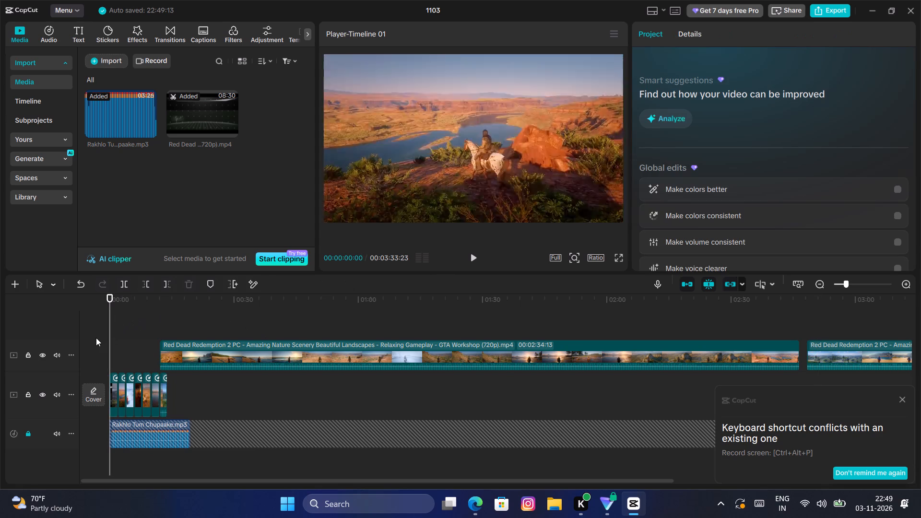
pyautogui.press('space')
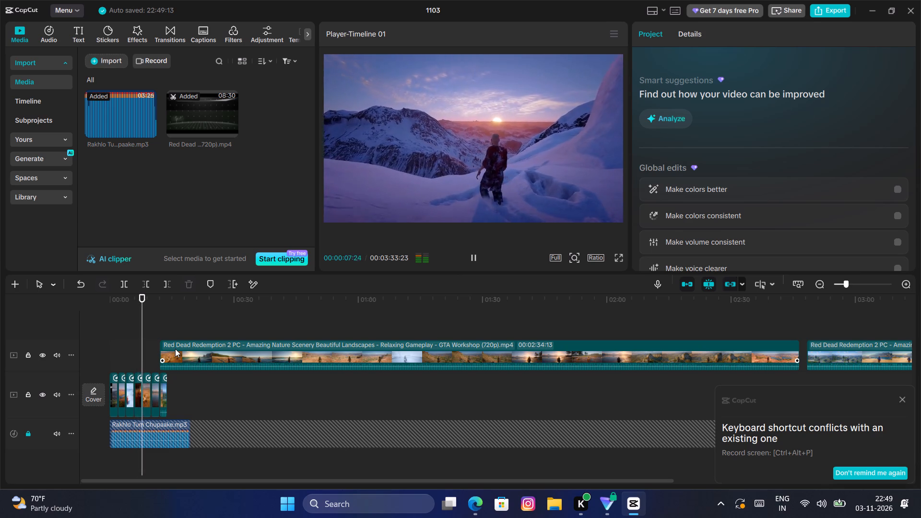
pyautogui.click(906, 398)
pyautogui.click(904, 400)
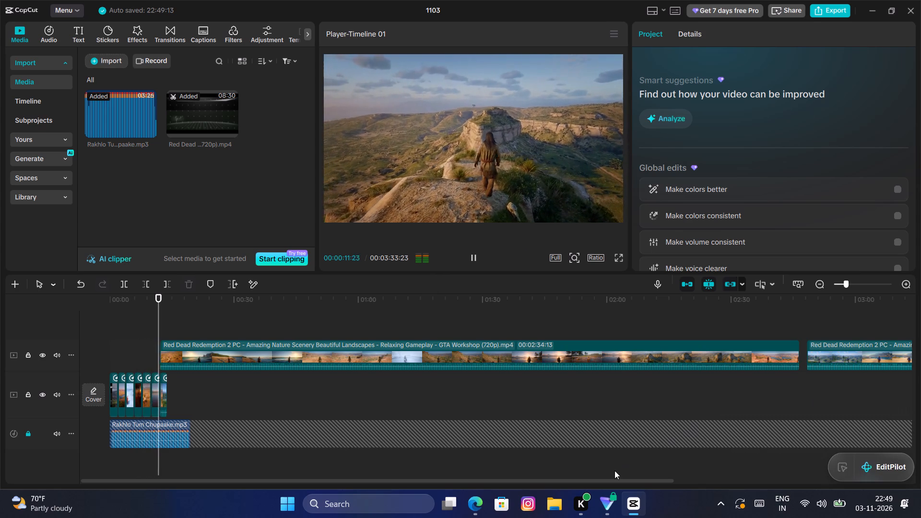
pyautogui.press('space')
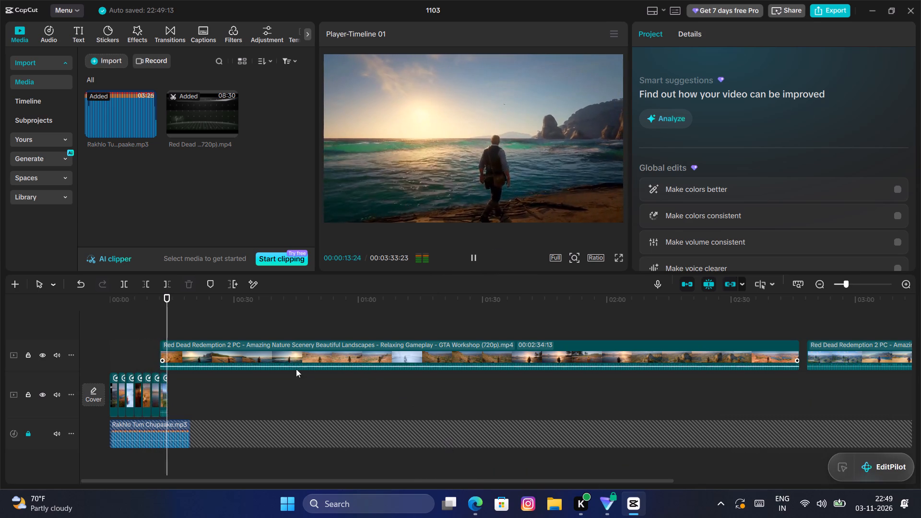
pyautogui.press('space')
pyautogui.press('space')
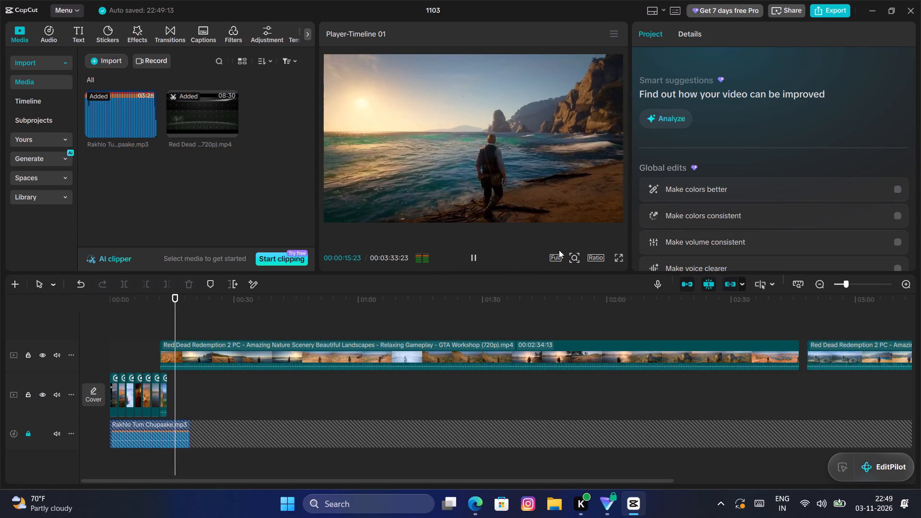
pyautogui.press('space')
pyautogui.click(473, 260)
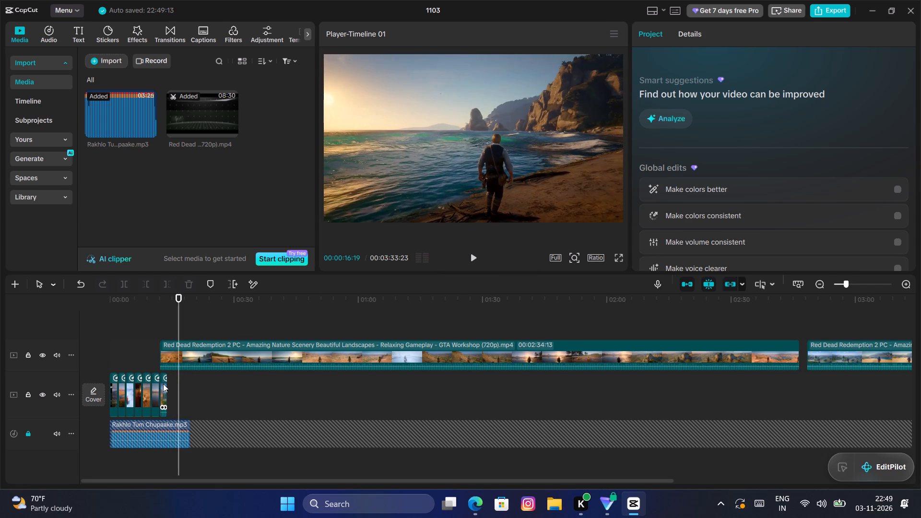
# Mute the valley segment by lowering its volume to -∞ dB.
pyautogui.click(163, 384)
pyautogui.click(689, 33)
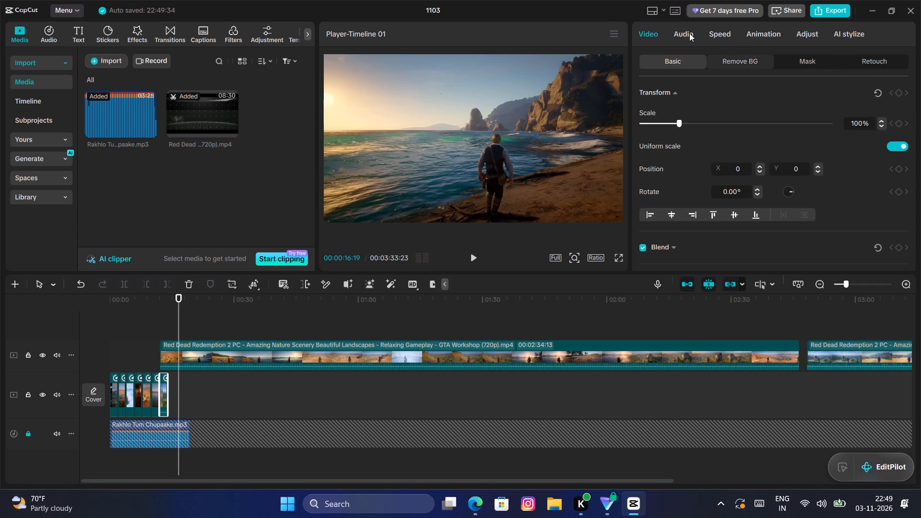
pyautogui.moveTo(714, 118); pyautogui.dragTo(517, 142)
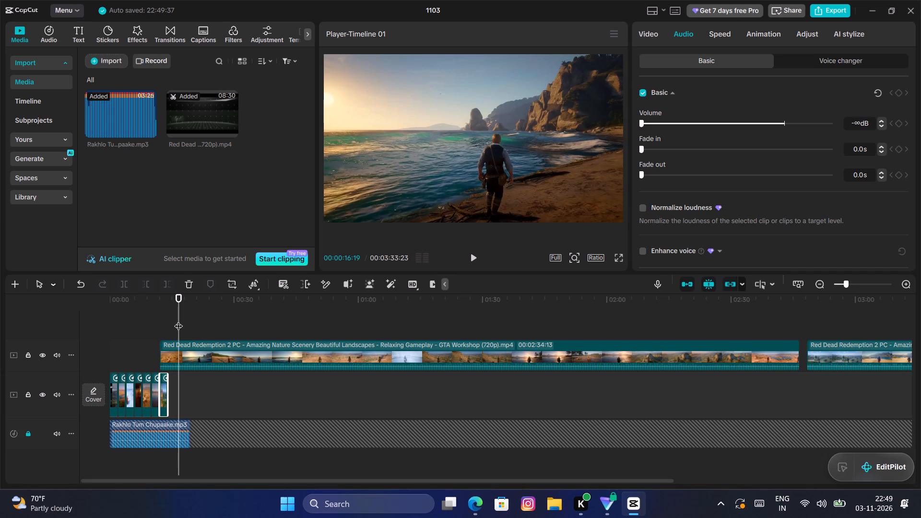
# Trim away the long clip's beginning up to 00:00:59:20, where the snowy horse-riding scene is shown.
pyautogui.moveTo(178, 320); pyautogui.dragTo(314, 334)
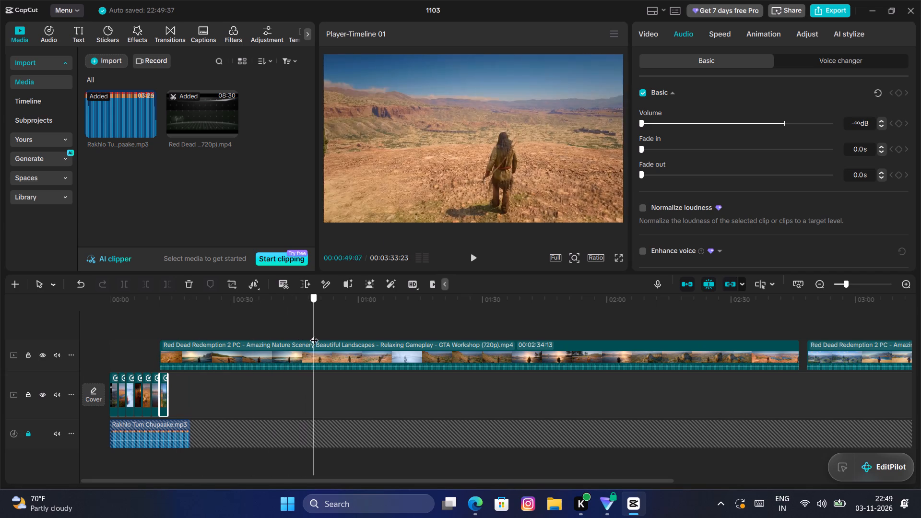
pyautogui.moveTo(314, 334); pyautogui.dragTo(381, 333)
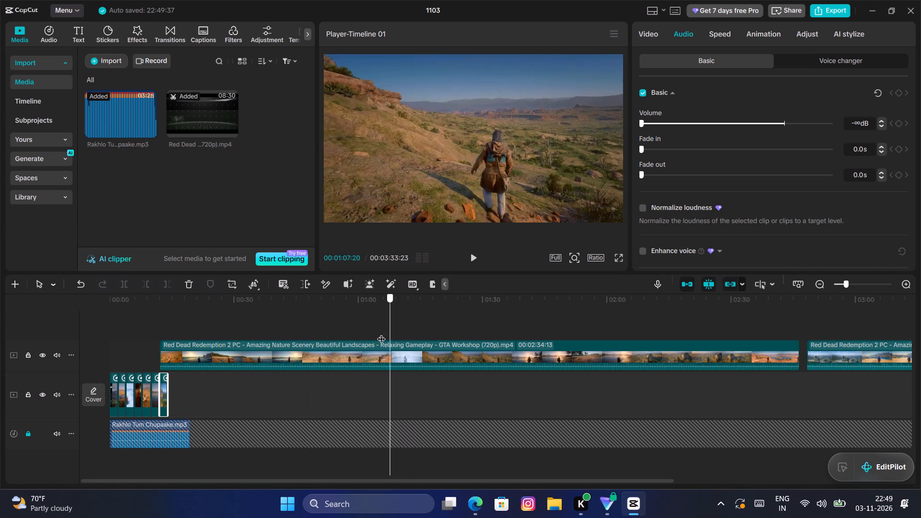
pyautogui.moveTo(381, 333); pyautogui.dragTo(351, 336)
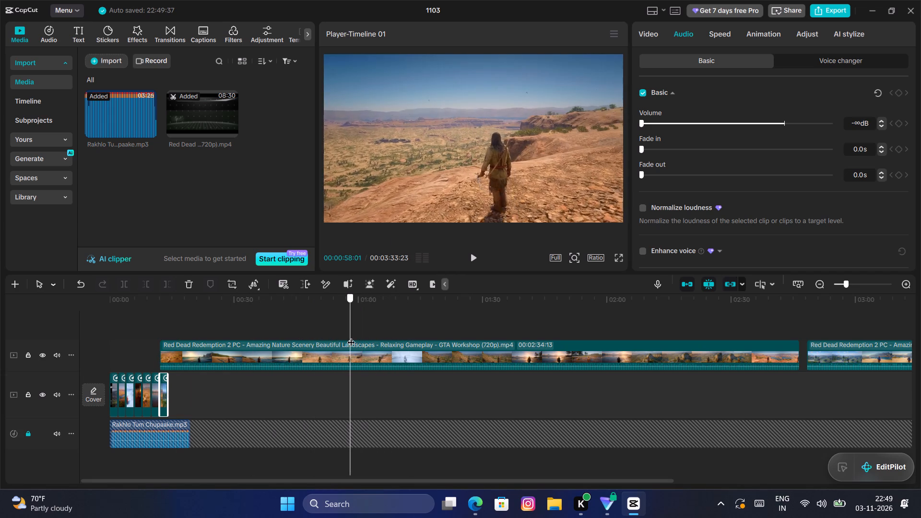
pyautogui.moveTo(351, 336); pyautogui.dragTo(357, 336)
pyautogui.click(313, 350)
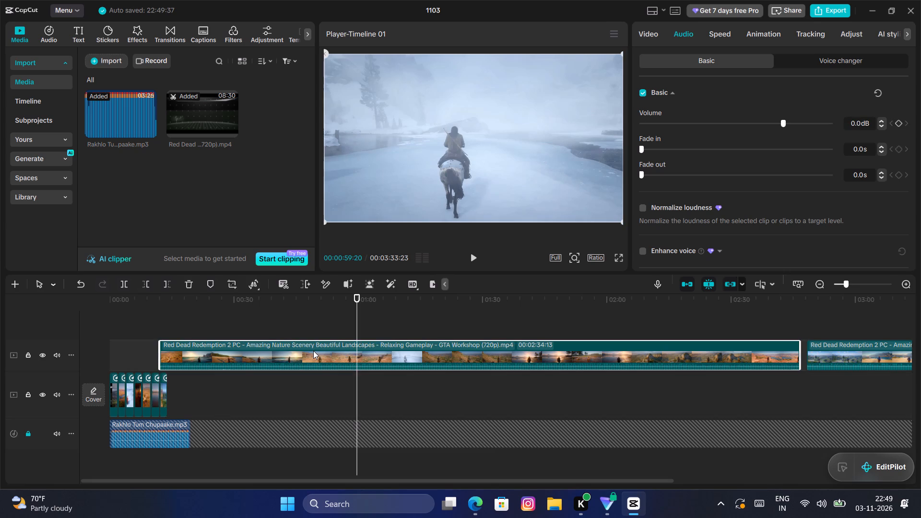
pyautogui.press('q')
# Split the snowy riding scene at 00:01:04:13 and append the cut-out piece after the valley segment on the main track.
pyautogui.moveTo(357, 330); pyautogui.dragTo(366, 330)
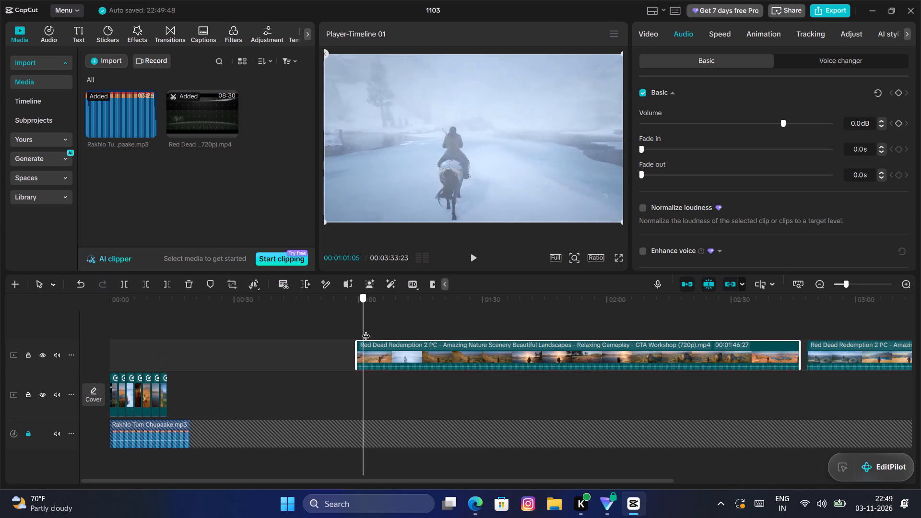
pyautogui.moveTo(366, 330); pyautogui.dragTo(377, 335)
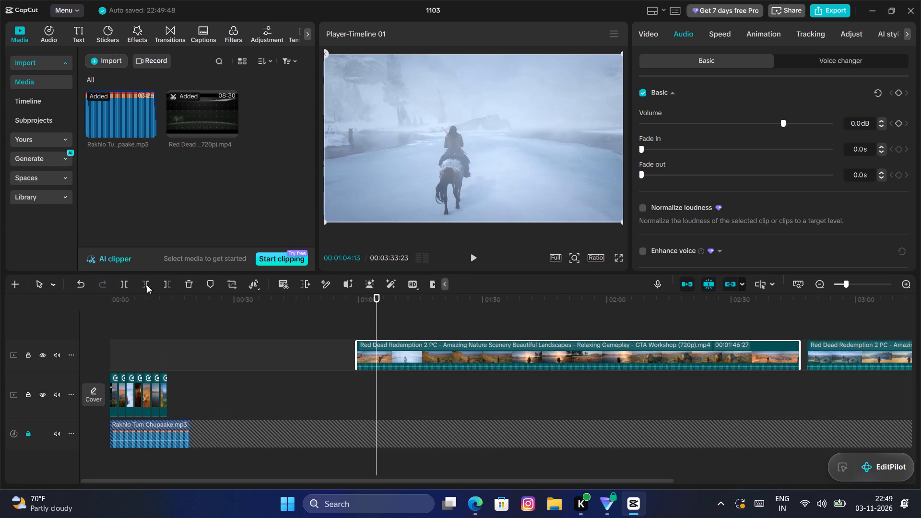
pyautogui.click(128, 283)
pyautogui.click(363, 356)
pyautogui.moveTo(363, 356); pyautogui.dragTo(181, 393)
pyautogui.moveTo(189, 387); pyautogui.dragTo(189, 388)
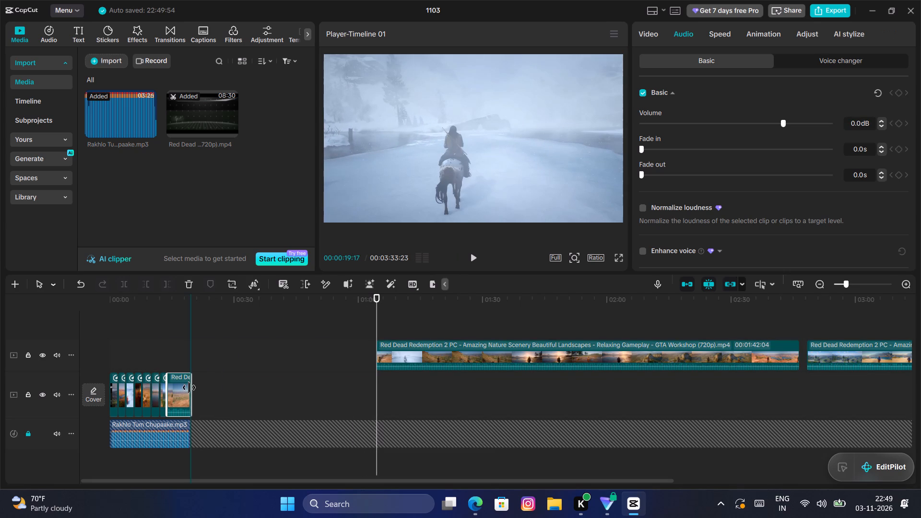
# Shorten the appended snow segment from its end to 2.3 s and set its speed to 1.30x.
pyautogui.moveTo(189, 388); pyautogui.dragTo(176, 393)
pyautogui.click(718, 40)
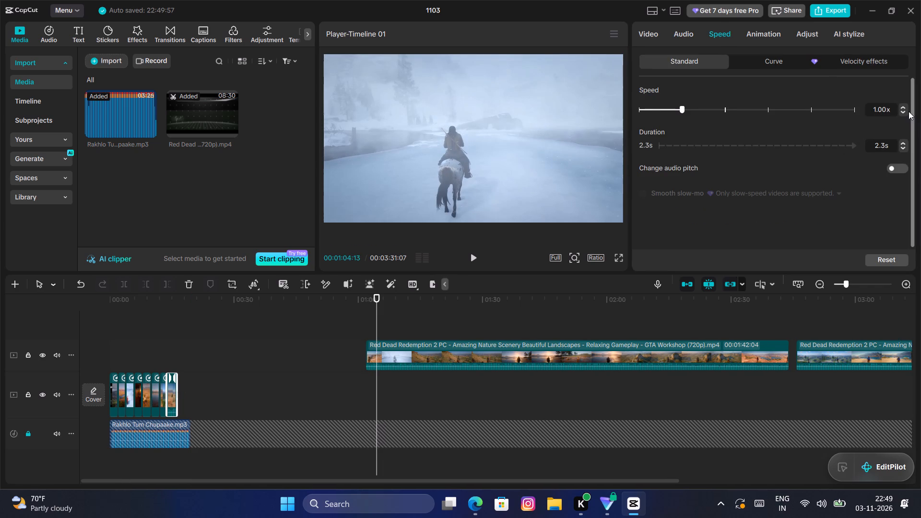
pyautogui.tripleClick(904, 107)
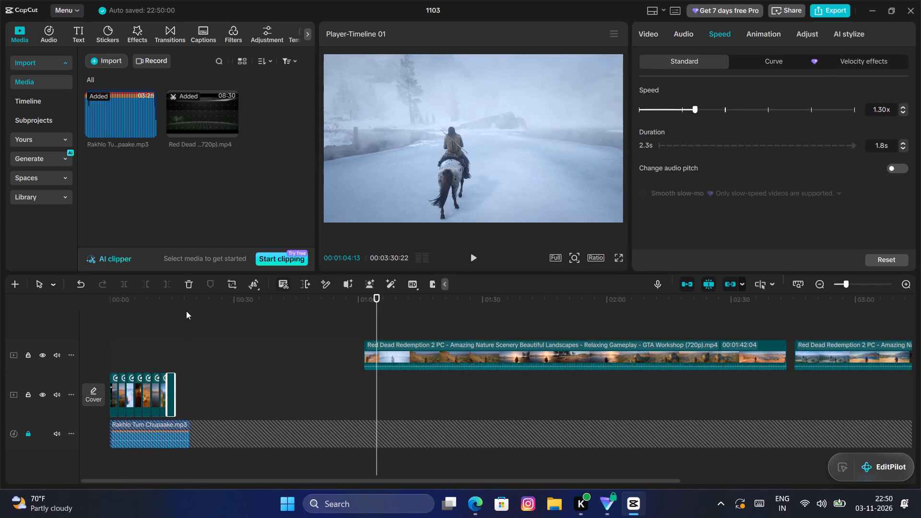
# Mute the snow segment by lowering its volume to -∞ dB.
pyautogui.click(172, 356)
pyautogui.click(169, 379)
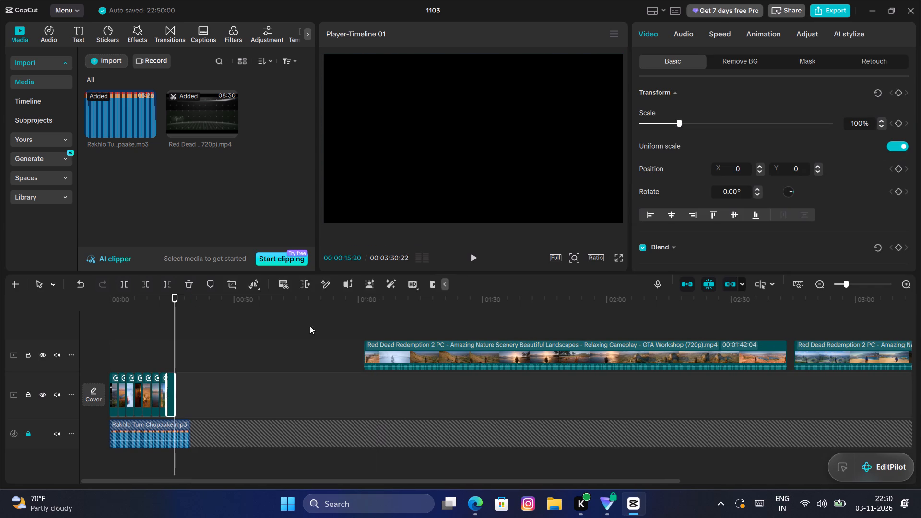
pyautogui.click(709, 35)
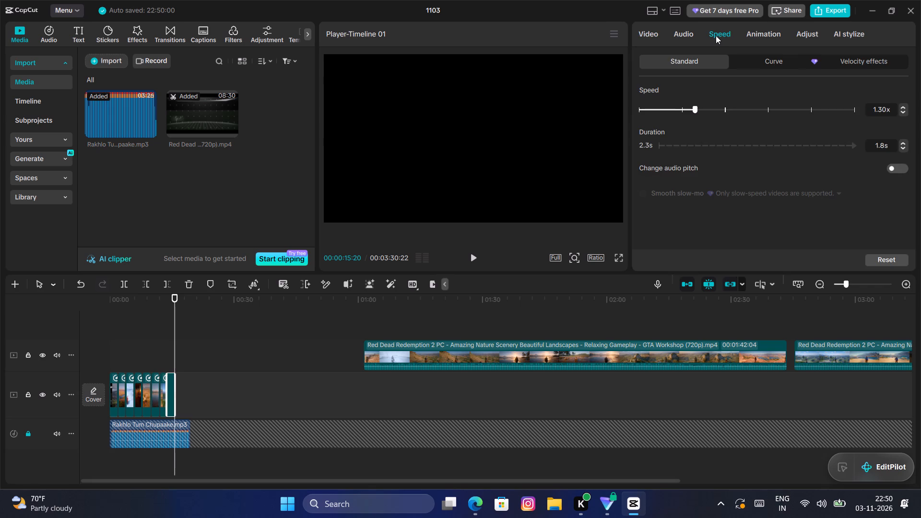
pyautogui.click(679, 34)
pyautogui.moveTo(743, 124); pyautogui.dragTo(374, 145)
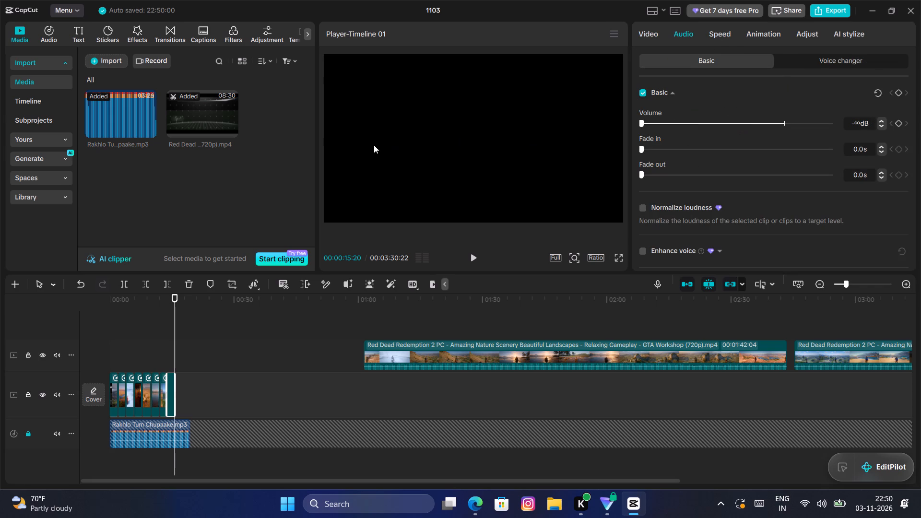
# Find the scene of the hooded figure on the rocky hillside and trim the long clip's beginning up to 00:01:10:20.
pyautogui.click(376, 328)
pyautogui.moveTo(376, 328); pyautogui.dragTo(455, 346)
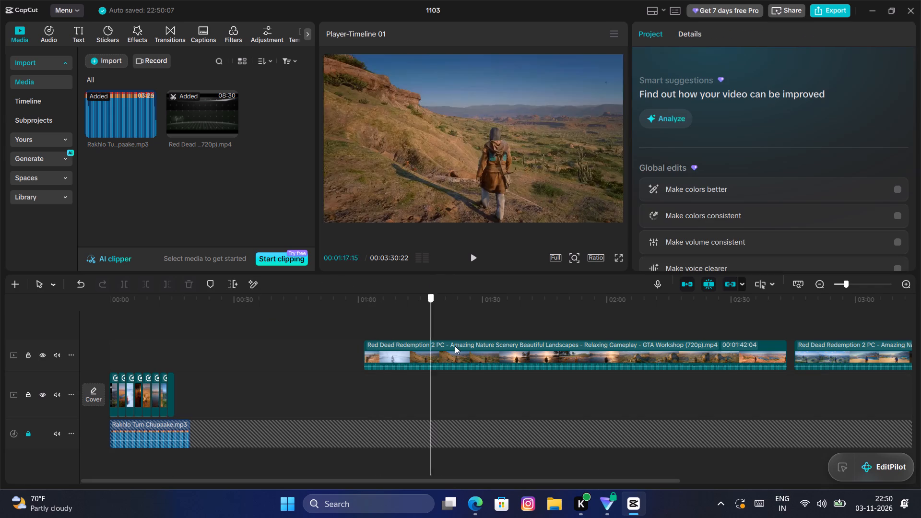
pyautogui.moveTo(455, 346); pyautogui.dragTo(604, 343)
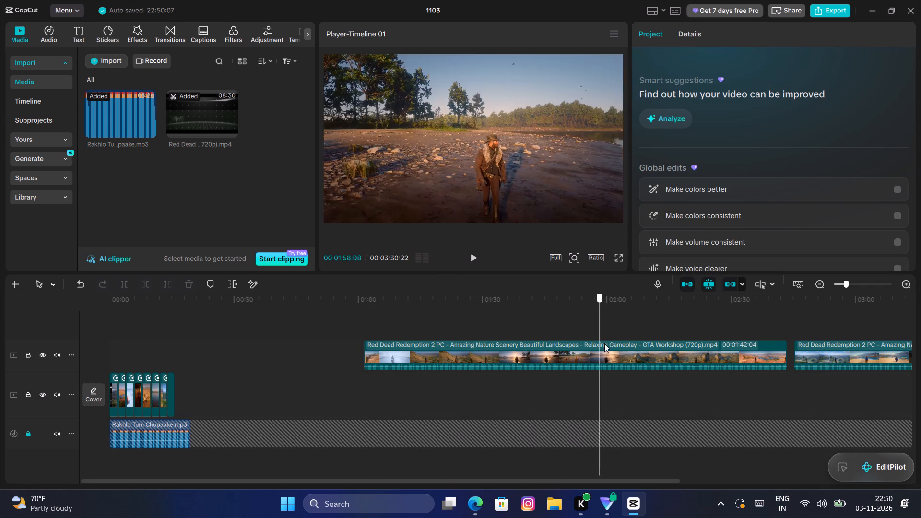
pyautogui.moveTo(604, 343); pyautogui.dragTo(521, 340)
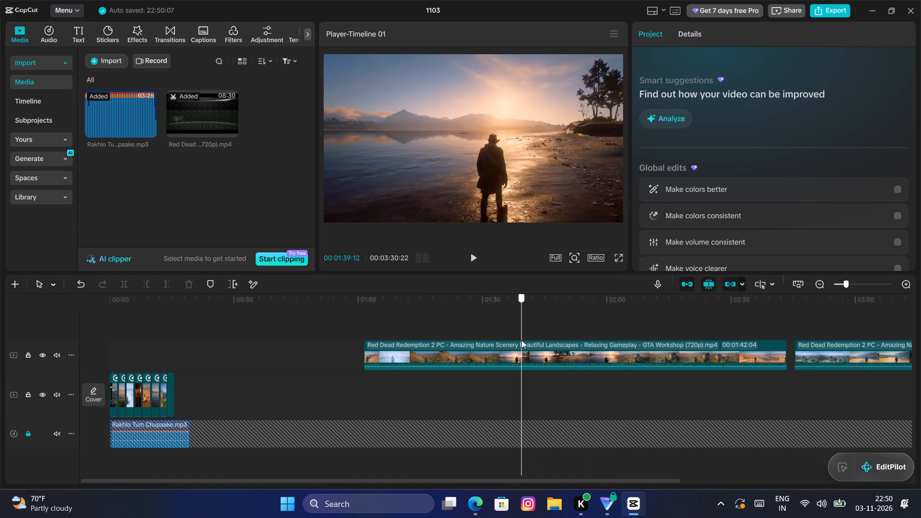
pyautogui.moveTo(521, 340); pyautogui.dragTo(488, 333)
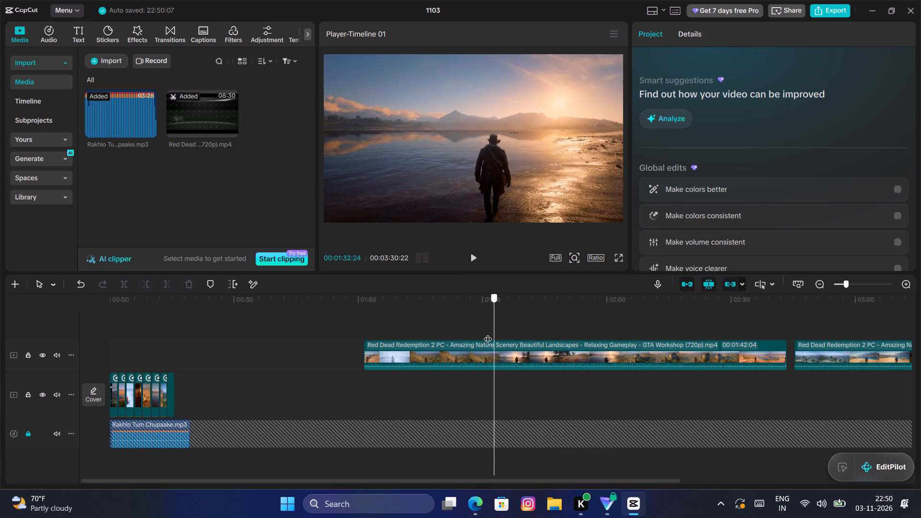
pyautogui.moveTo(488, 333); pyautogui.dragTo(482, 333)
pyautogui.moveTo(483, 321); pyautogui.dragTo(455, 324)
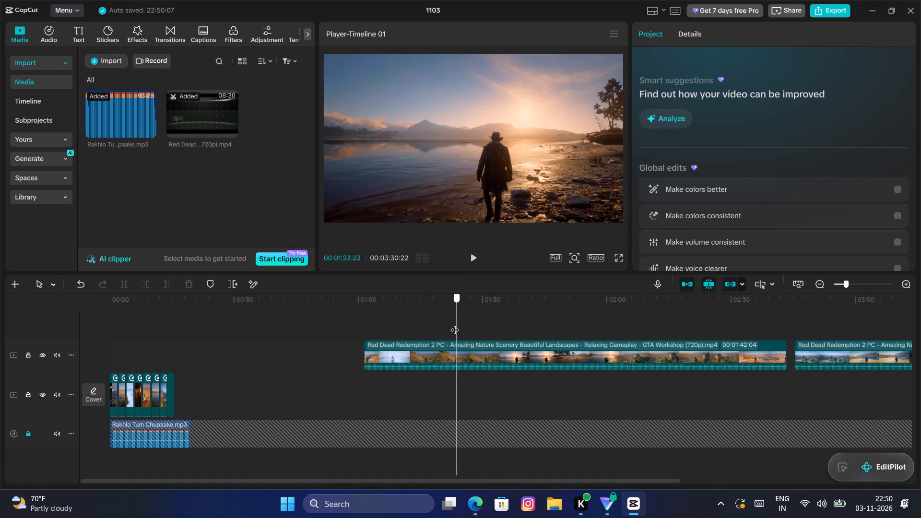
pyautogui.moveTo(455, 324); pyautogui.dragTo(405, 336)
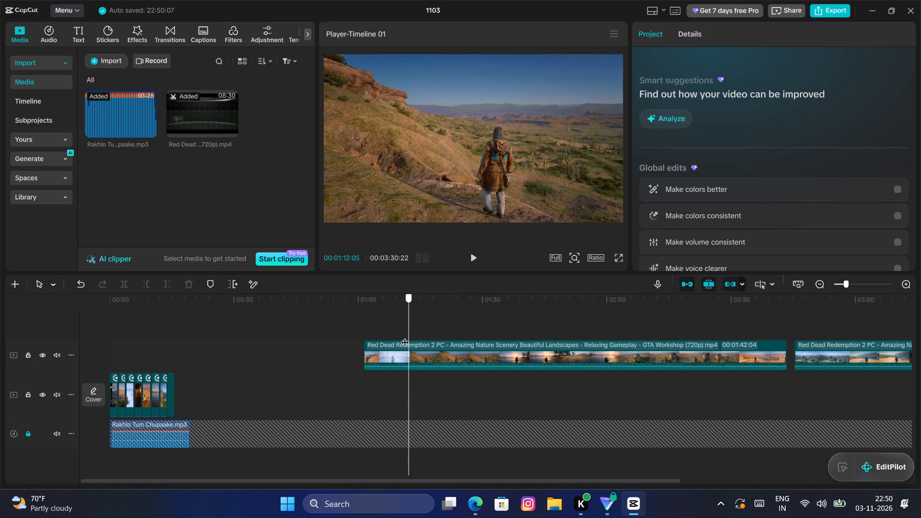
pyautogui.moveTo(405, 336); pyautogui.dragTo(402, 342)
pyautogui.click(390, 353)
pyautogui.press('q')
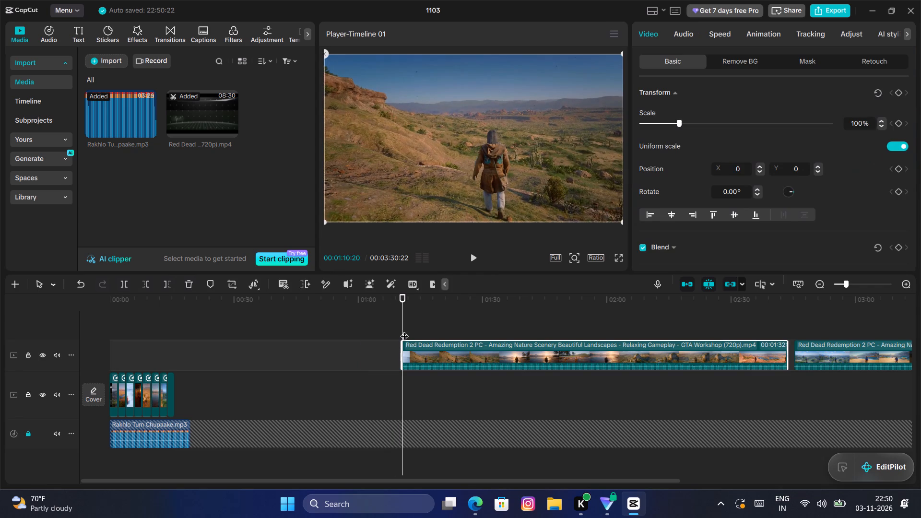
# Split the hooded figure's hillside scene at 00:01:17:12 and append the cut-out piece after the snow segment on the main track.
pyautogui.moveTo(404, 330); pyautogui.dragTo(433, 334)
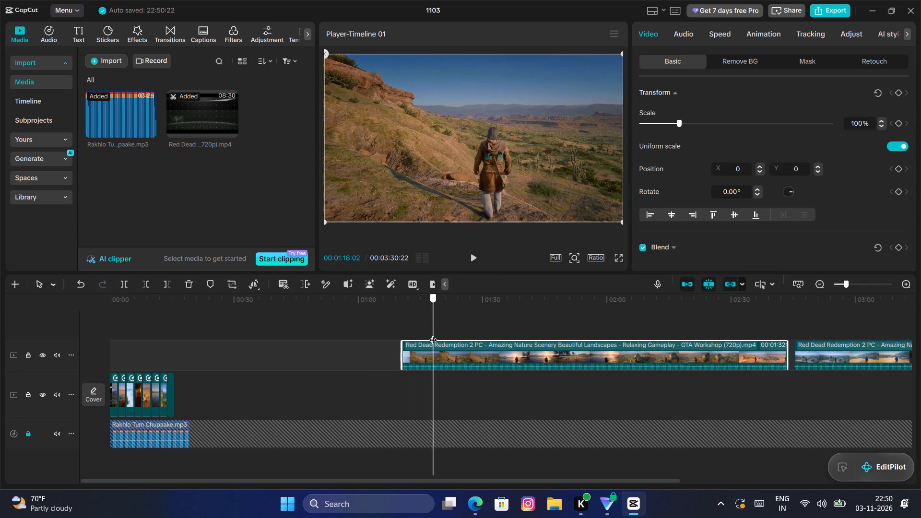
pyautogui.moveTo(433, 334); pyautogui.dragTo(430, 334)
pyautogui.click(124, 286)
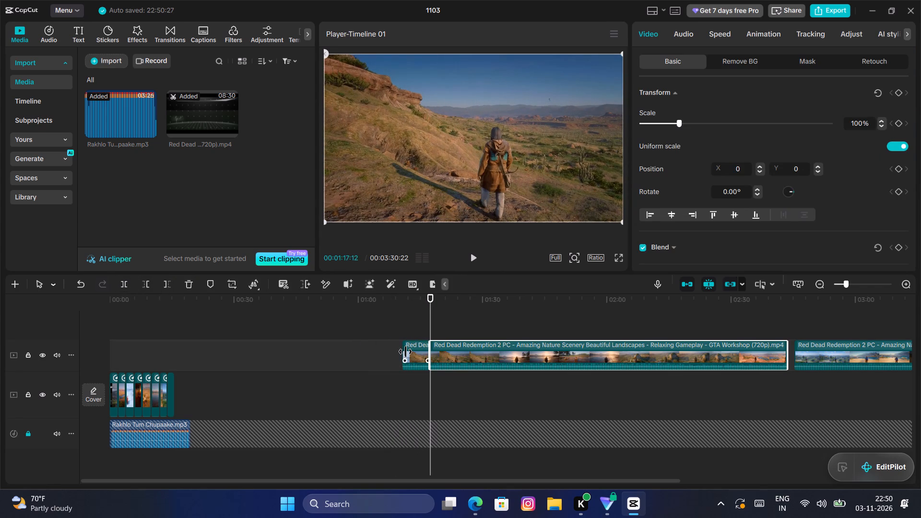
pyautogui.click(412, 354)
pyautogui.moveTo(412, 354); pyautogui.dragTo(177, 395)
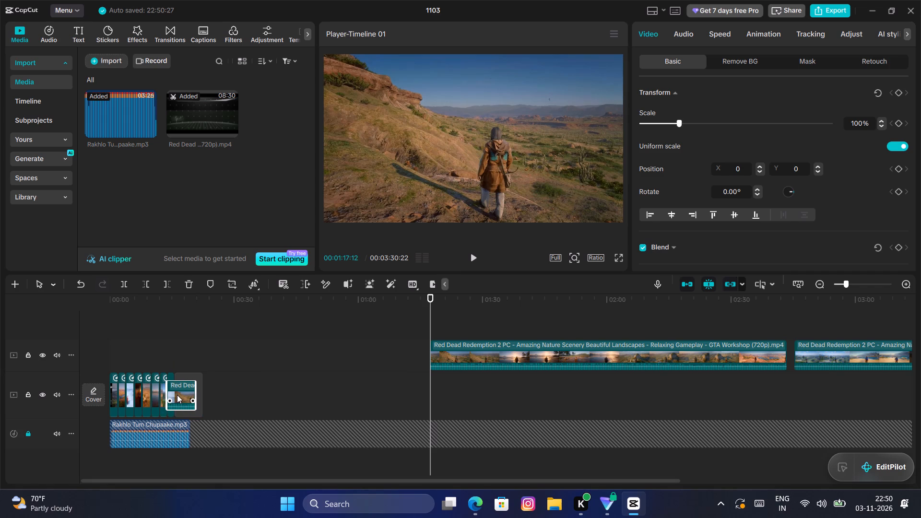
pyautogui.moveTo(177, 395); pyautogui.dragTo(180, 395)
# Shorten the appended hillside segment from its end to about 2.4 s.
pyautogui.moveTo(203, 385); pyautogui.dragTo(190, 388)
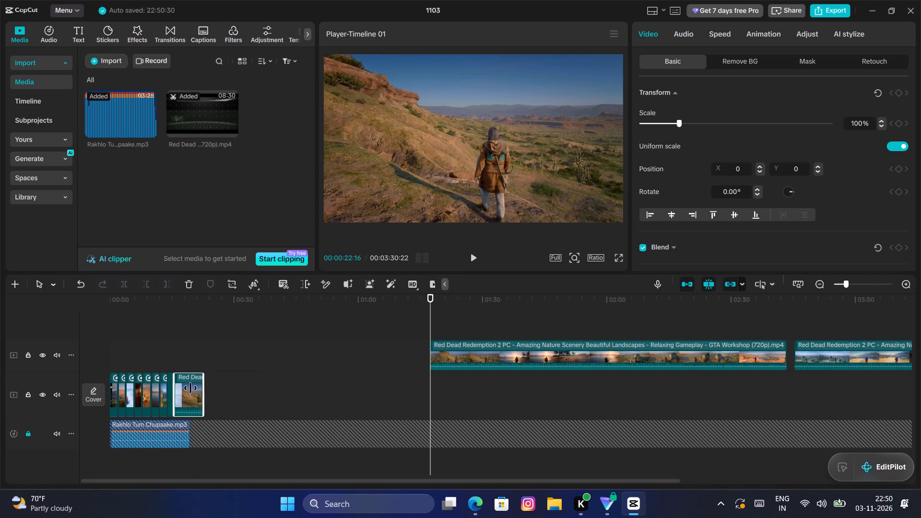
pyautogui.moveTo(190, 388); pyautogui.dragTo(182, 392)
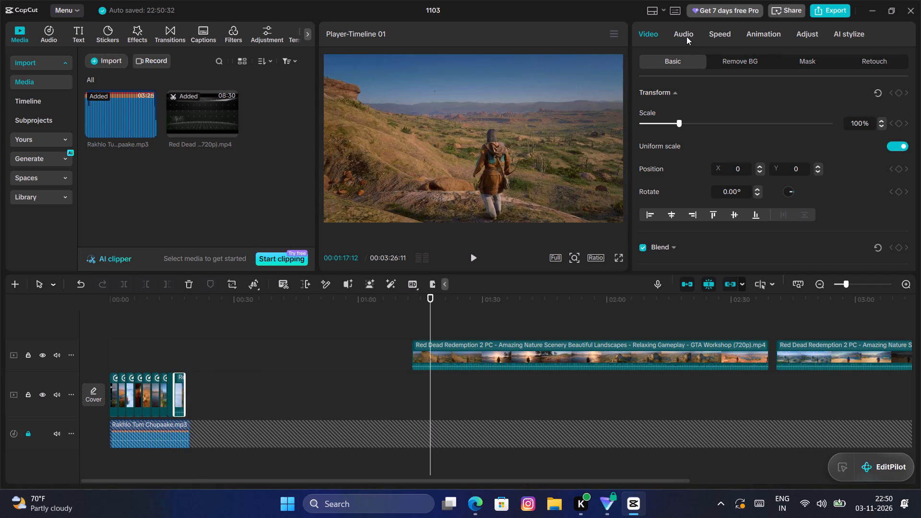
# Mute the hillside segment by lowering its volume to -∞ dB and set its speed to 1.30x.
pyautogui.click(686, 36)
pyautogui.moveTo(765, 121); pyautogui.dragTo(552, 147)
pyautogui.click(707, 41)
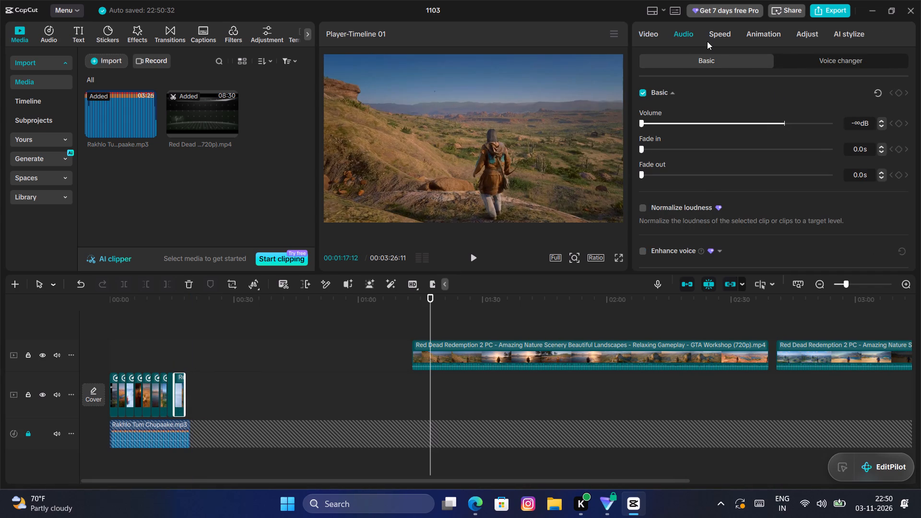
pyautogui.tripleClick(902, 108)
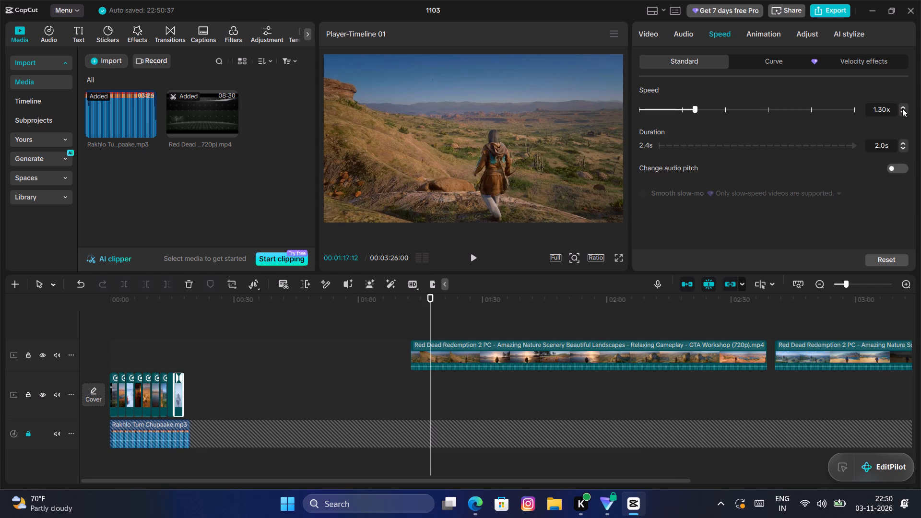
# Play back the joined scenes from the start of the main track and check the hillside segment's audio settings.
pyautogui.click(166, 364)
pyautogui.moveTo(167, 364); pyautogui.dragTo(49, 366)
pyautogui.press('space')
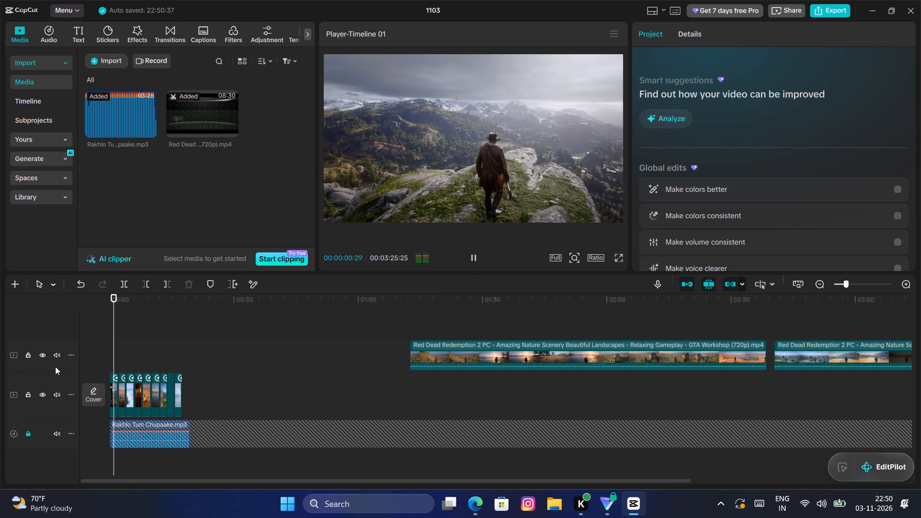
pyautogui.click(177, 394)
pyautogui.click(180, 391)
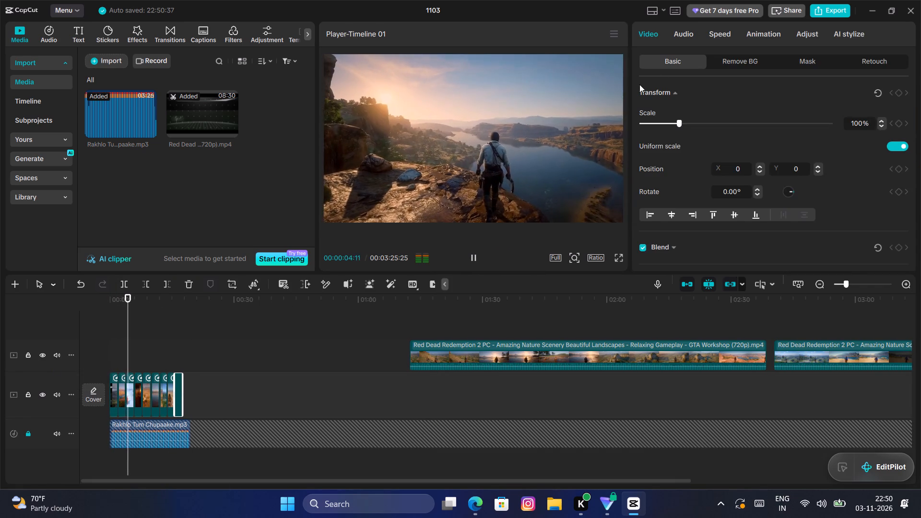
pyautogui.click(684, 39)
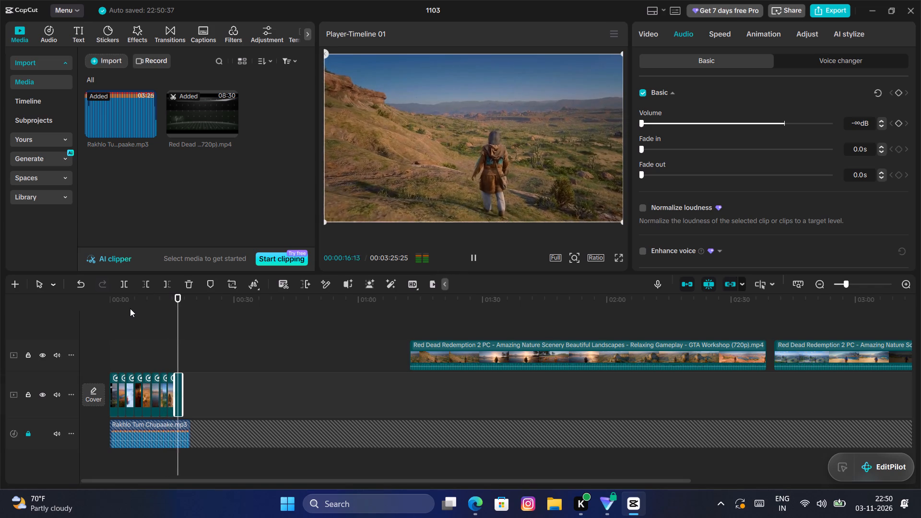
pyautogui.press('space')
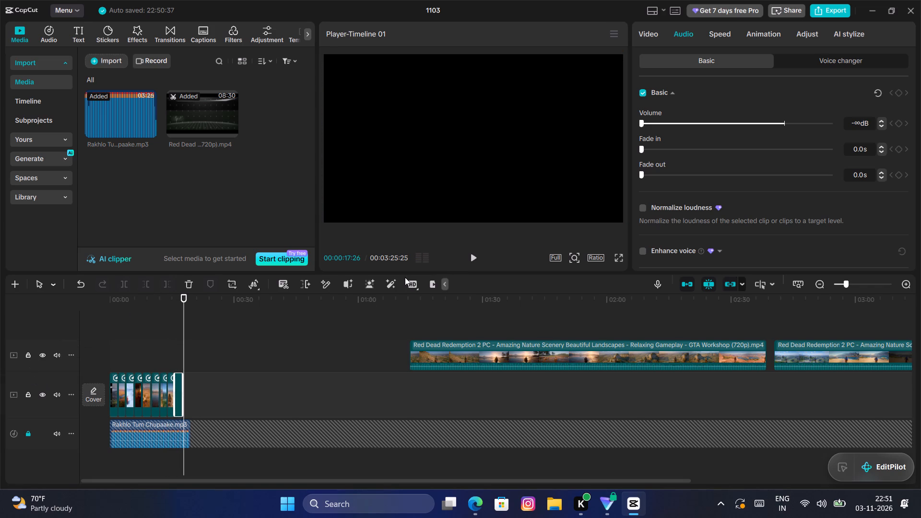
# Find the red-rock lake overlook scene, split the long clip at 00:02:27:11 and append the cut-off piece after the hillside segment.
pyautogui.moveTo(407, 279); pyautogui.dragTo(843, 315)
pyautogui.moveTo(855, 318); pyautogui.dragTo(717, 356)
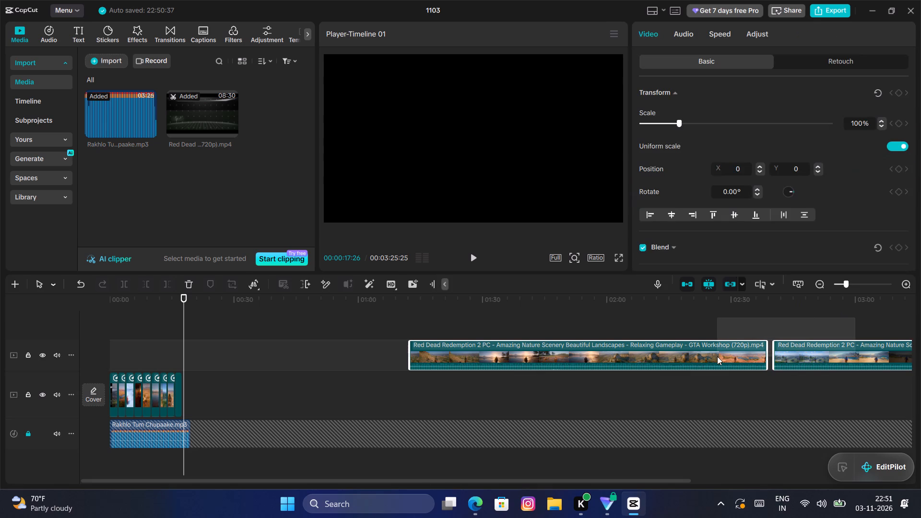
pyautogui.moveTo(717, 356); pyautogui.dragTo(767, 322)
pyautogui.click(647, 307)
pyautogui.moveTo(647, 308); pyautogui.dragTo(681, 314)
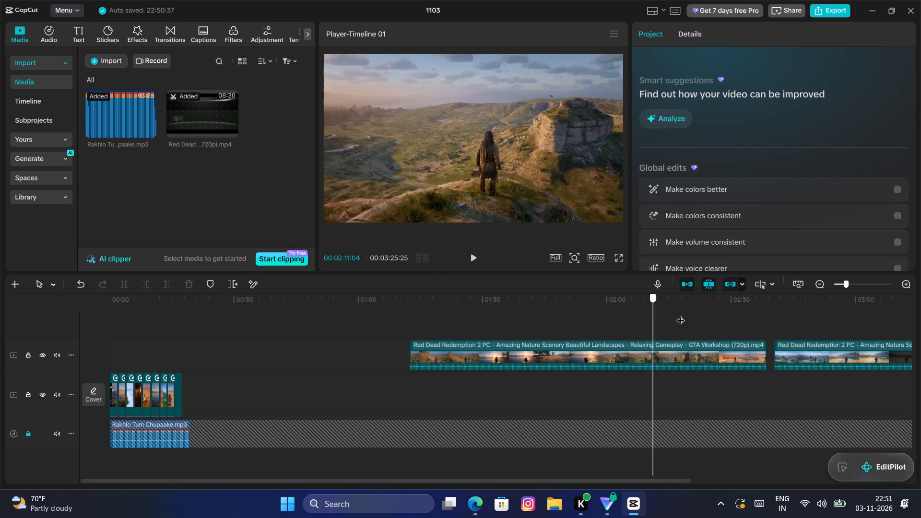
pyautogui.moveTo(681, 314); pyautogui.dragTo(574, 353)
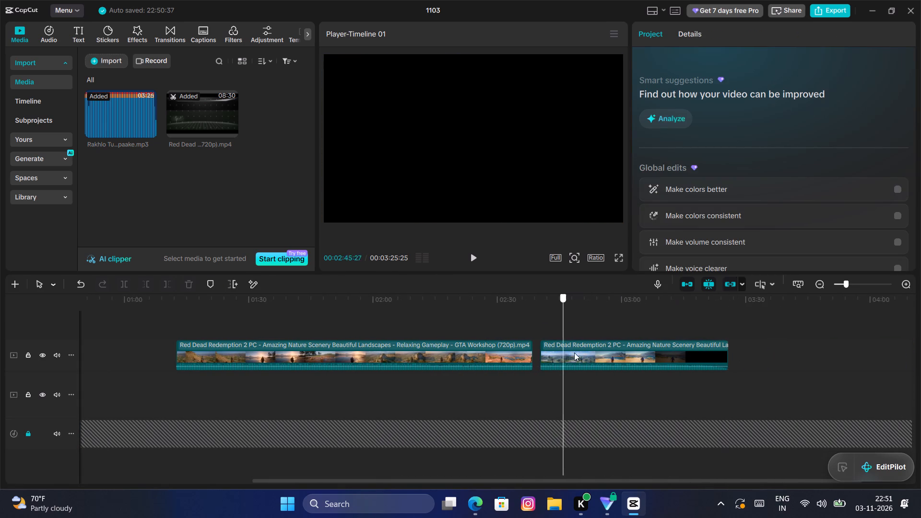
pyautogui.moveTo(574, 353); pyautogui.dragTo(659, 348)
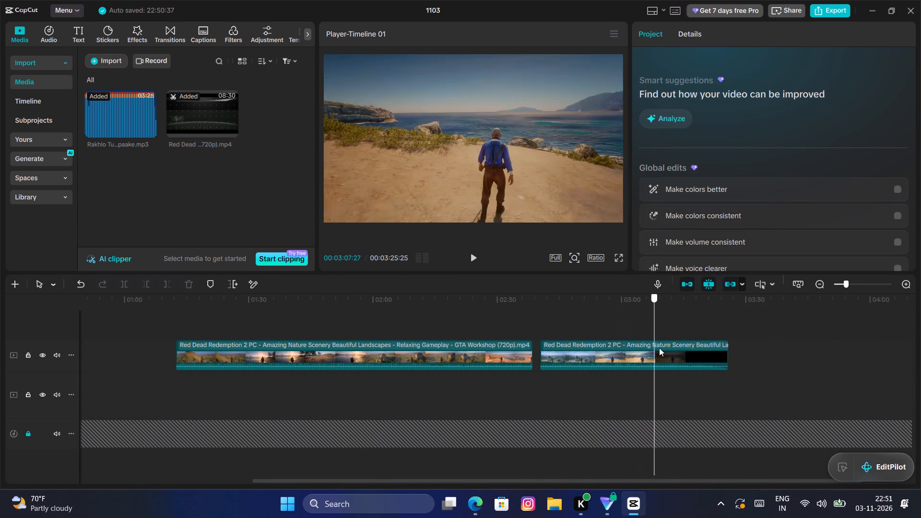
pyautogui.moveTo(659, 348); pyautogui.dragTo(491, 334)
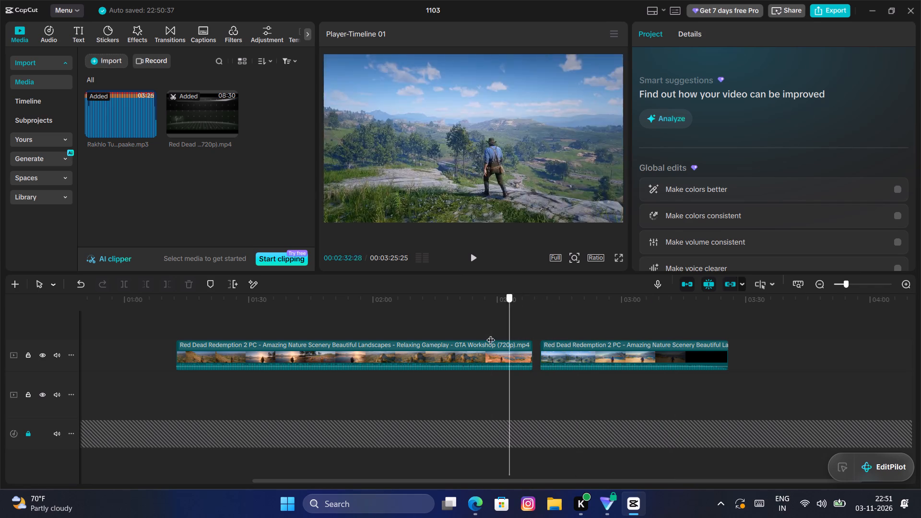
pyautogui.moveTo(491, 334); pyautogui.dragTo(486, 335)
pyautogui.click(488, 347)
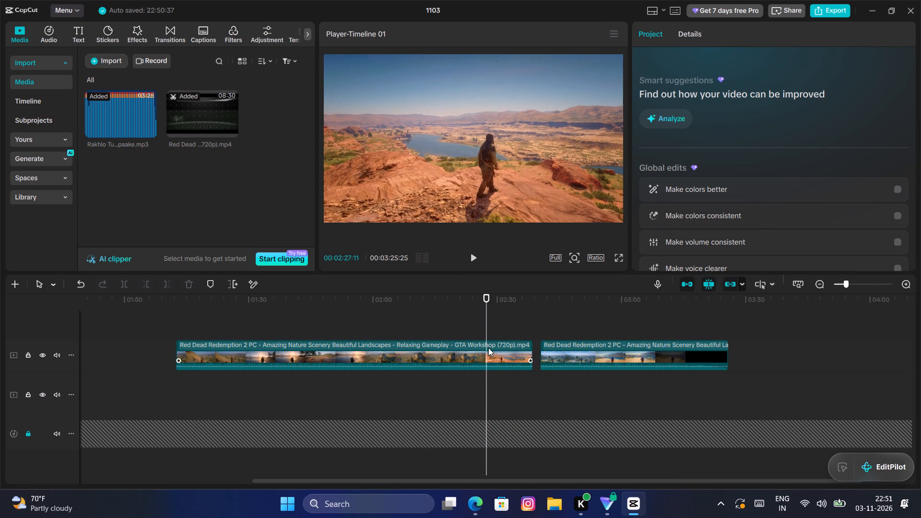
pyautogui.click(130, 282)
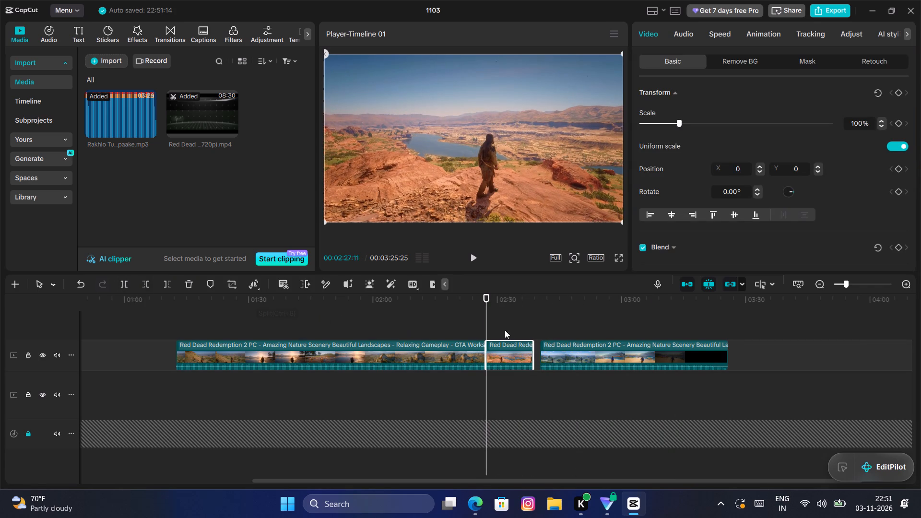
pyautogui.moveTo(508, 342); pyautogui.dragTo(258, 340)
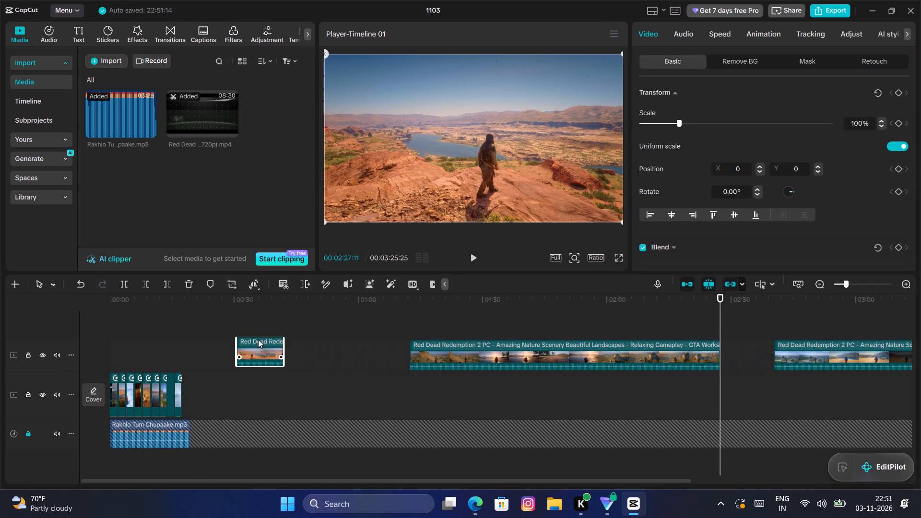
pyautogui.moveTo(258, 340); pyautogui.dragTo(211, 377)
# Shorten the appended red-rock segment from its end to about 2.1 s.
pyautogui.moveTo(230, 386); pyautogui.dragTo(230, 386)
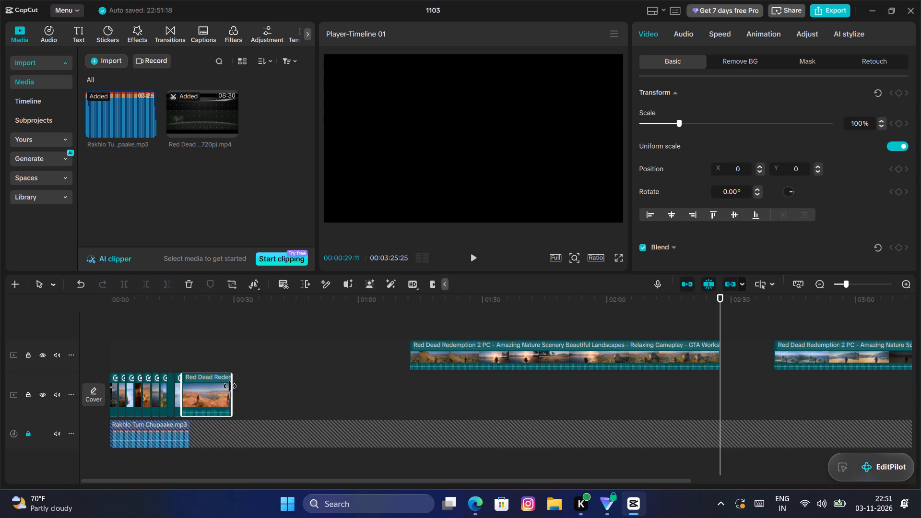
pyautogui.moveTo(230, 386); pyautogui.dragTo(185, 399)
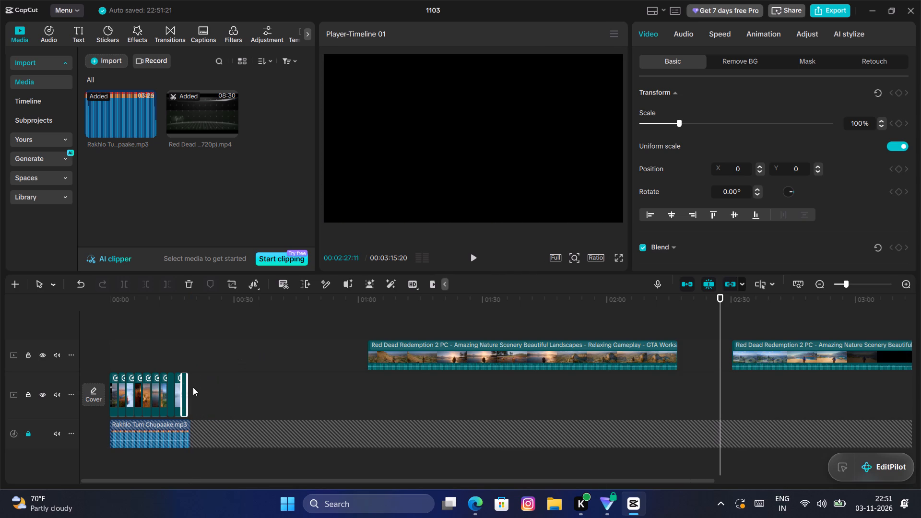
pyautogui.click(189, 387)
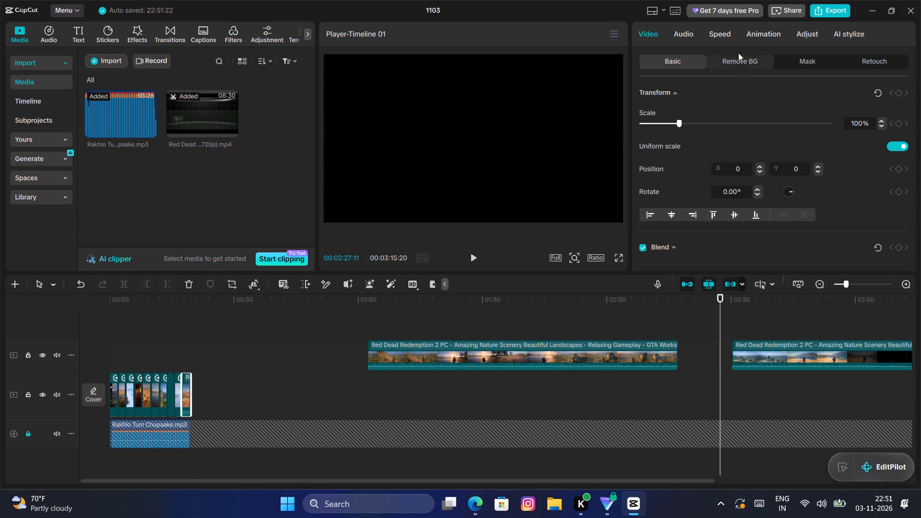
# Set the red-rock segment's speed to 1.30x and mute it by lowering its volume to -∞ dB.
pyautogui.click(719, 41)
pyautogui.tripleClick(903, 106)
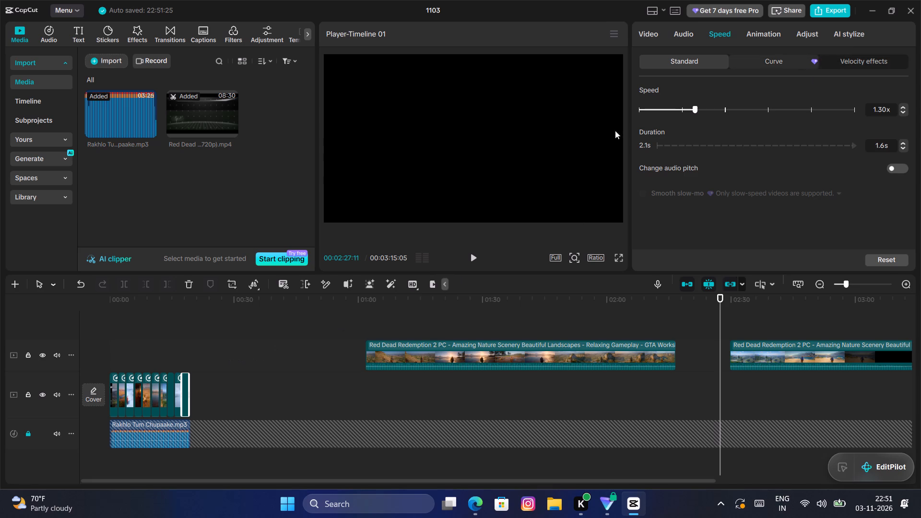
pyautogui.click(680, 35)
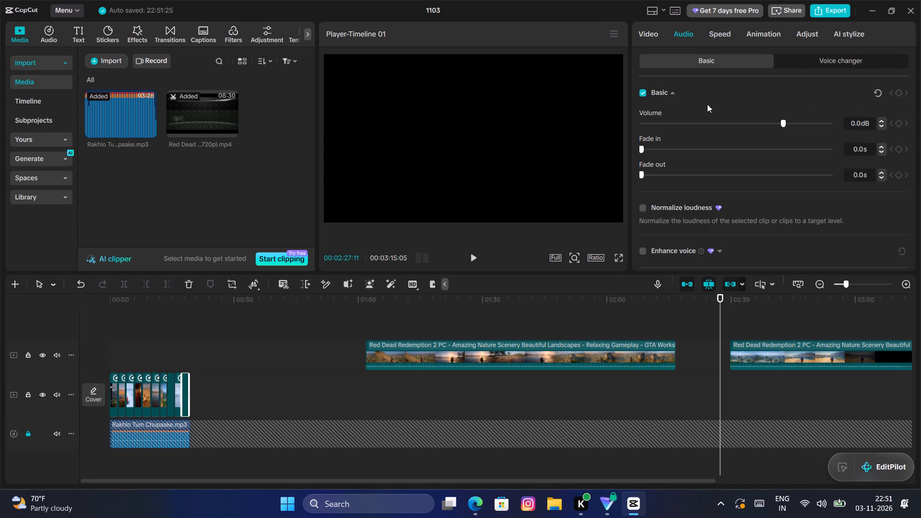
pyautogui.moveTo(701, 123); pyautogui.dragTo(521, 174)
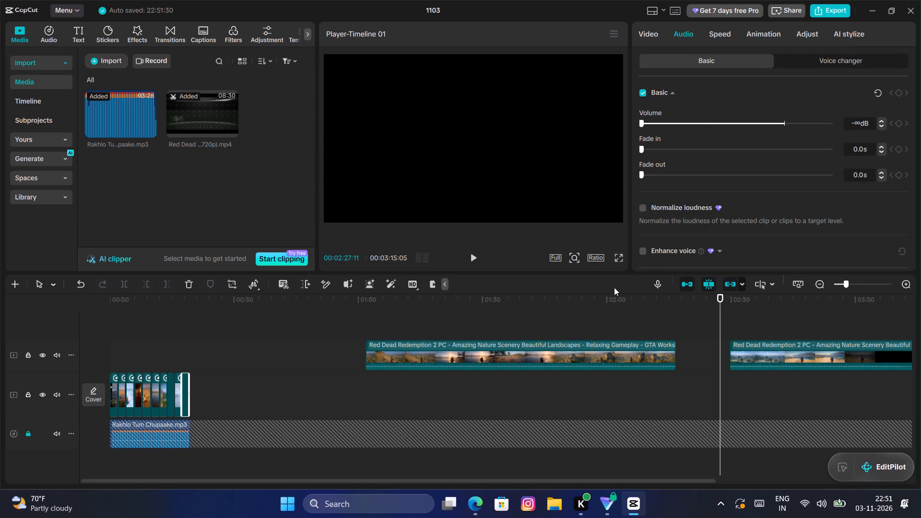
# Extend the red-rock segment's end to the end of the song at 00:00:19:17 and check its speed and volume settings.
pyautogui.click(171, 349)
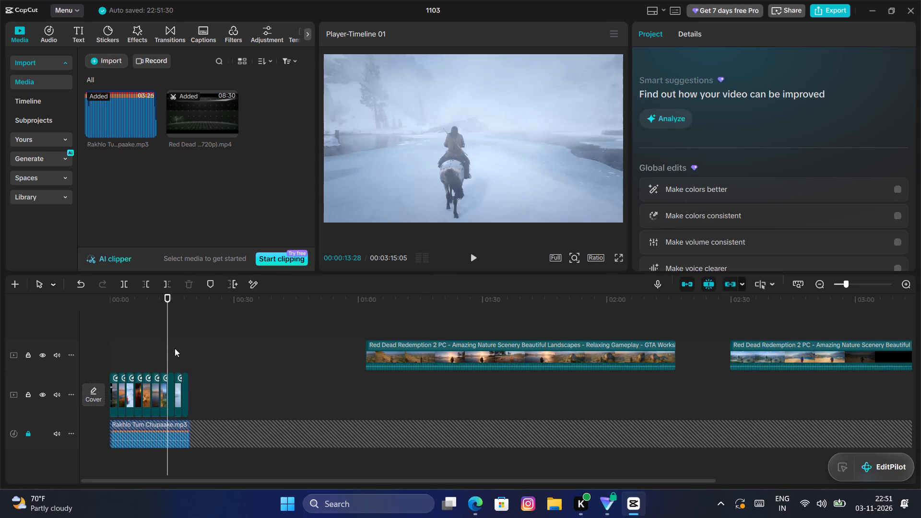
pyautogui.moveTo(169, 349); pyautogui.dragTo(188, 360)
pyautogui.click(188, 360)
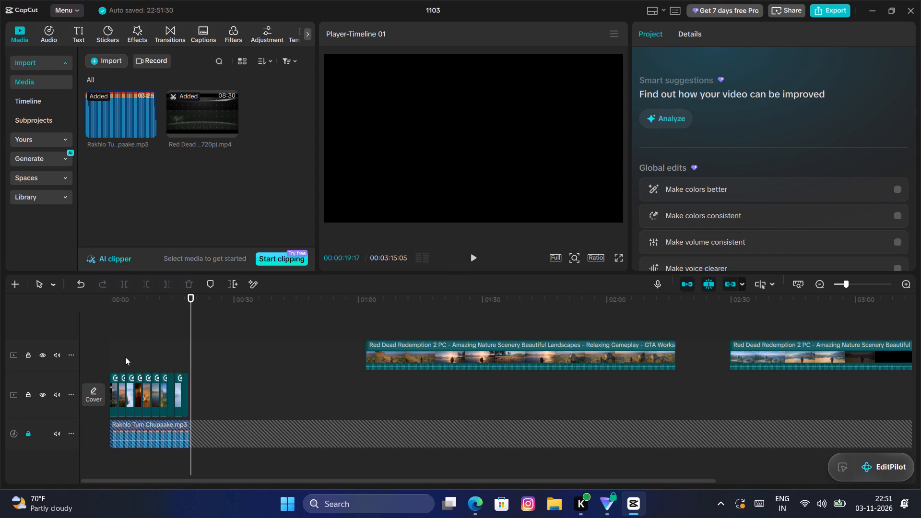
pyautogui.click(186, 386)
pyautogui.click(187, 386)
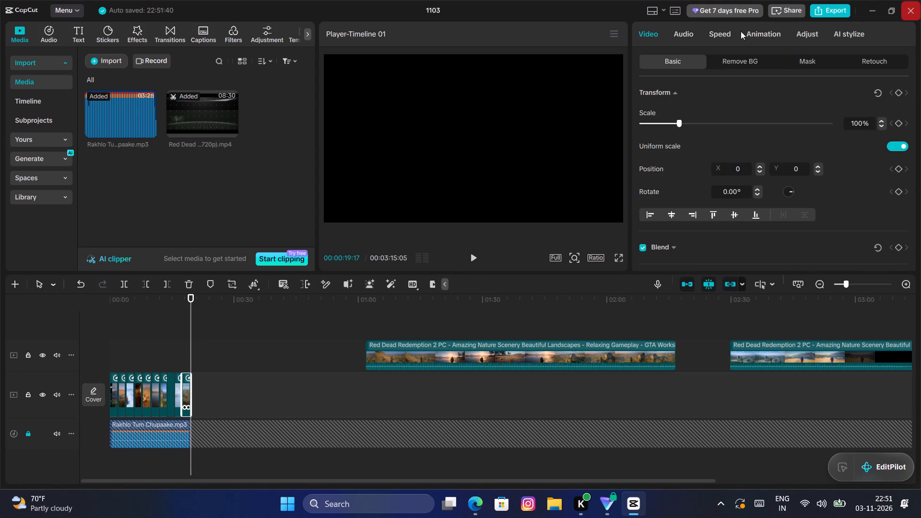
pyautogui.click(730, 35)
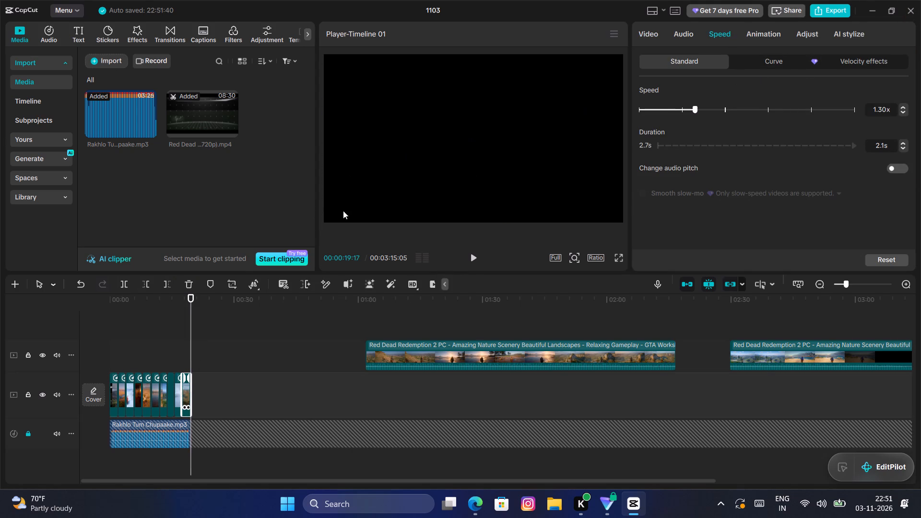
pyautogui.click(678, 35)
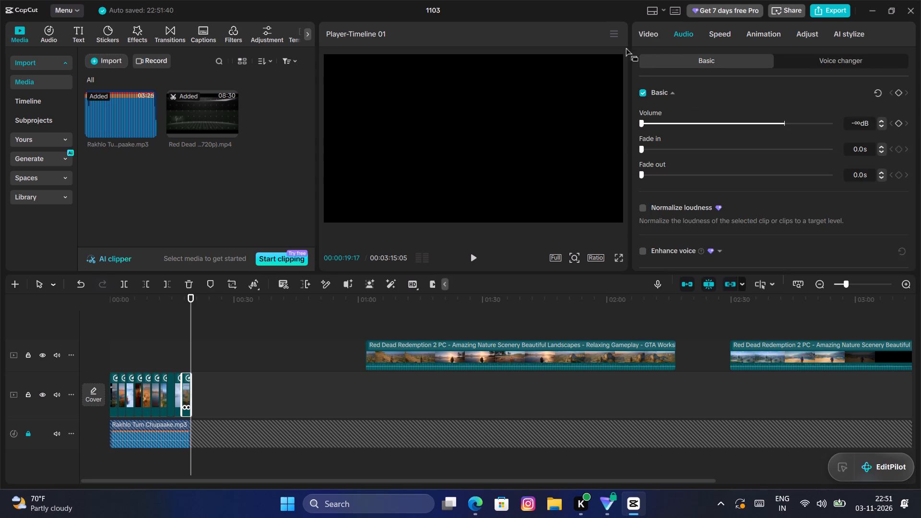
# Delete the two leftover long Red Dead Redemption 2 clips from the upper track.
pyautogui.moveTo(477, 328); pyautogui.dragTo(770, 377)
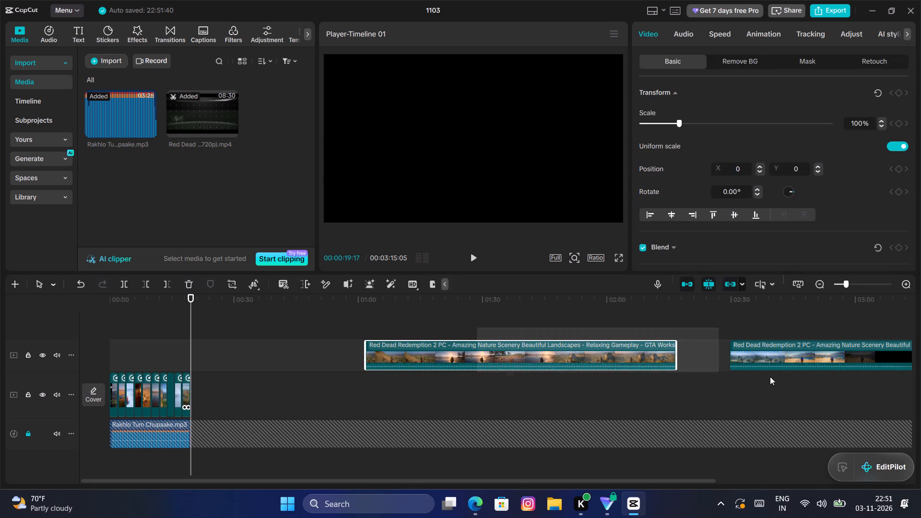
pyautogui.moveTo(770, 377); pyautogui.dragTo(781, 377)
pyautogui.press('BackSpace')
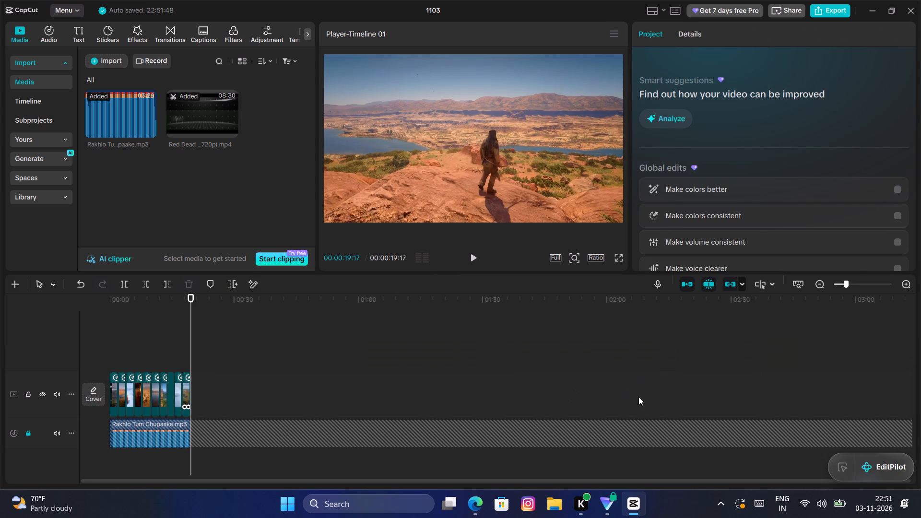
pyautogui.doubleClick(682, 375)
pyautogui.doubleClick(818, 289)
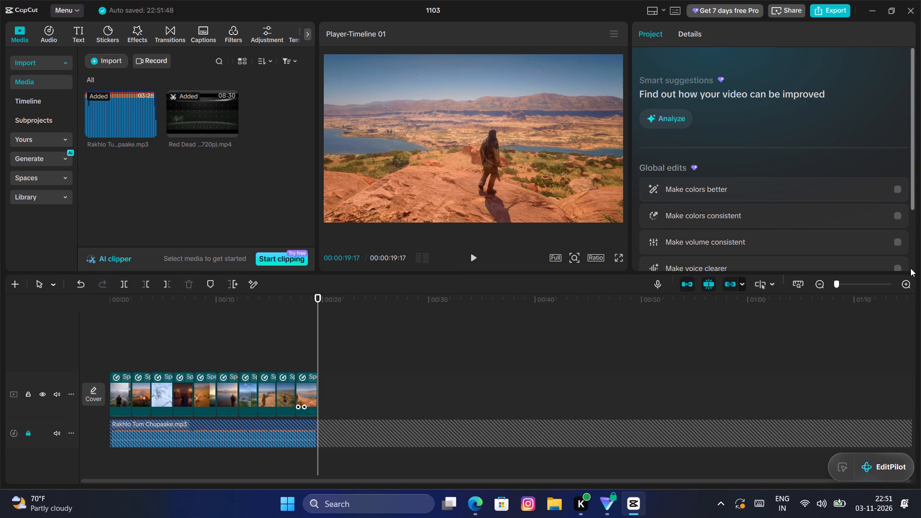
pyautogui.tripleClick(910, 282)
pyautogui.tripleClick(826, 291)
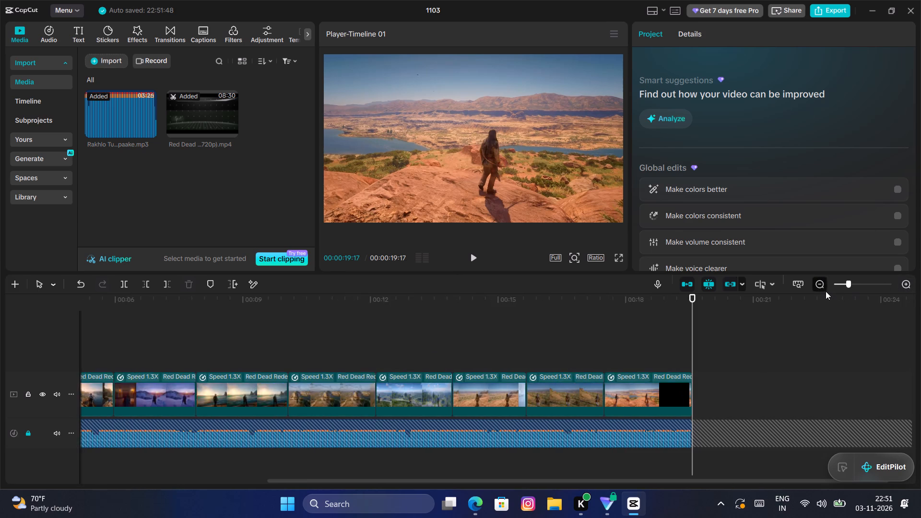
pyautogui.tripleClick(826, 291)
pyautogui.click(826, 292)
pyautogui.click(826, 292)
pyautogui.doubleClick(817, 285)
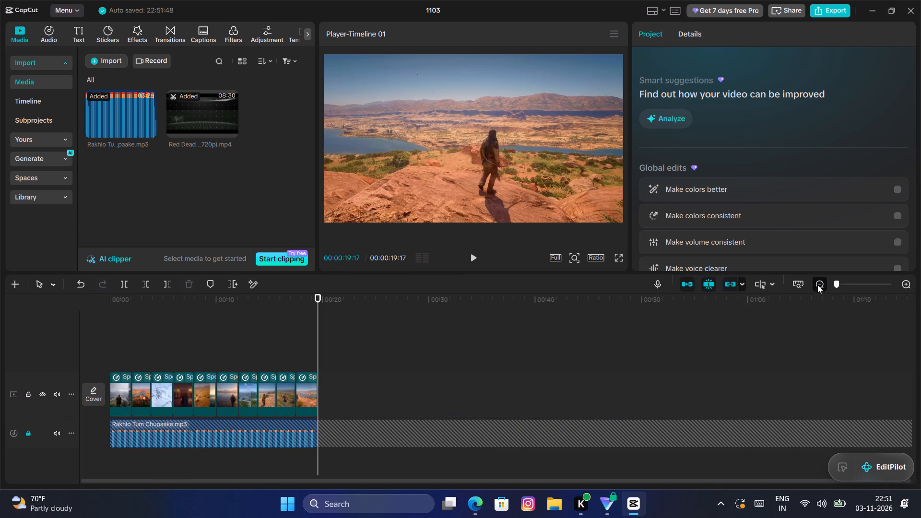
# Play the assembled video from the beginning to the end to review the cuts against the song.
pyautogui.click(294, 349)
pyautogui.moveTo(294, 349); pyautogui.dragTo(106, 367)
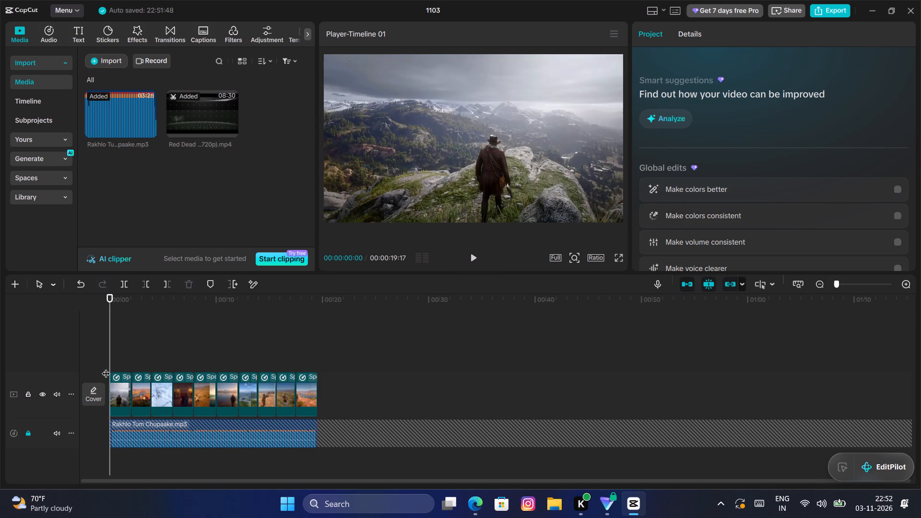
pyautogui.press('space')
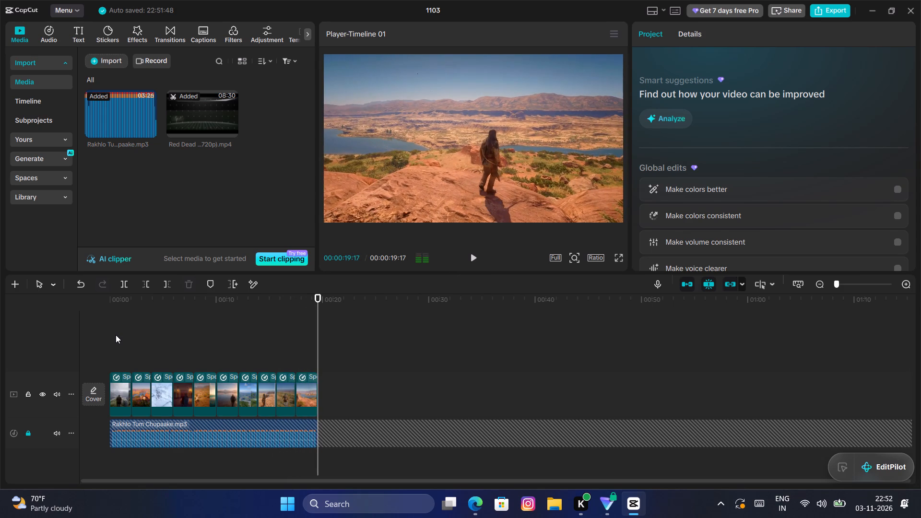
# Add a default text clip above the video clips and move it to the start of the timeline.
pyautogui.click(163, 344)
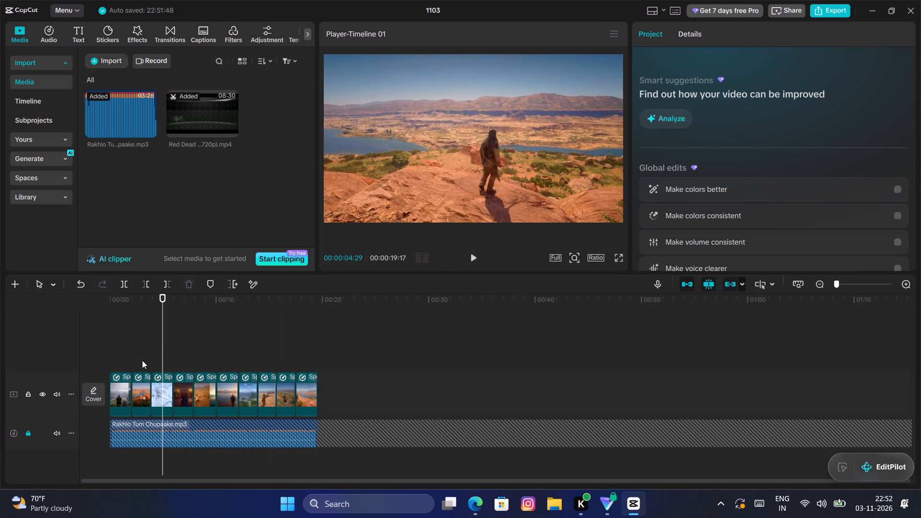
pyautogui.click(118, 381)
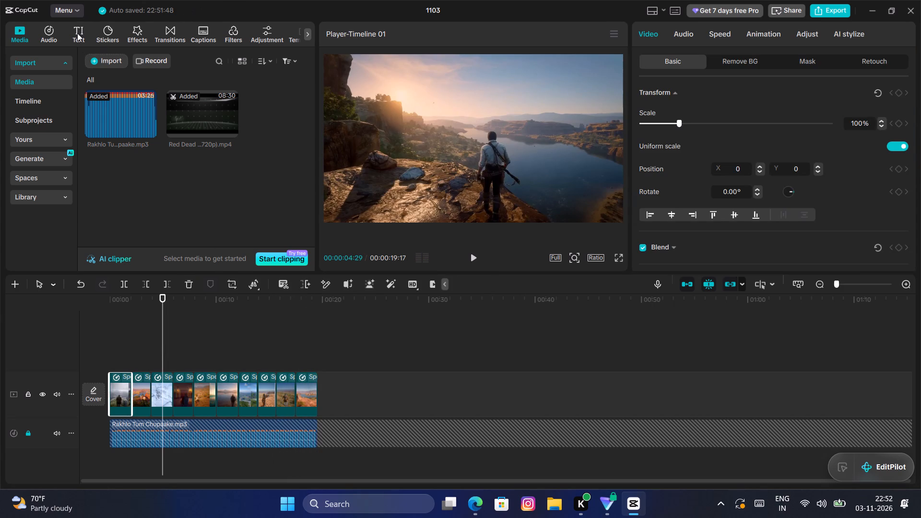
pyautogui.click(77, 33)
pyautogui.click(79, 27)
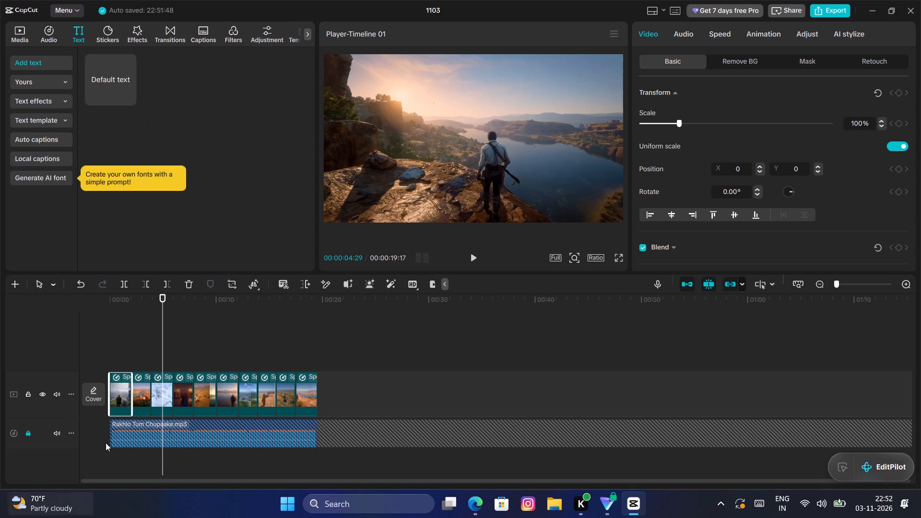
pyautogui.click(130, 97)
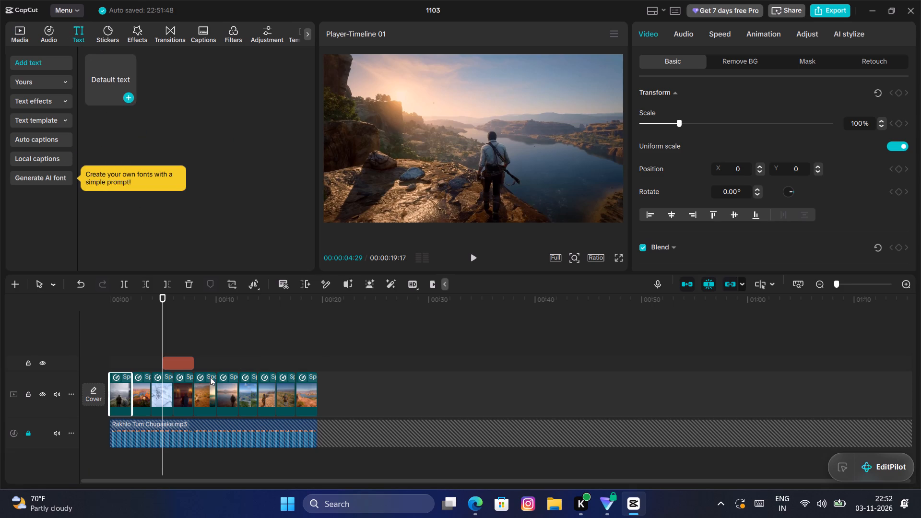
pyautogui.moveTo(173, 361); pyautogui.dragTo(115, 362)
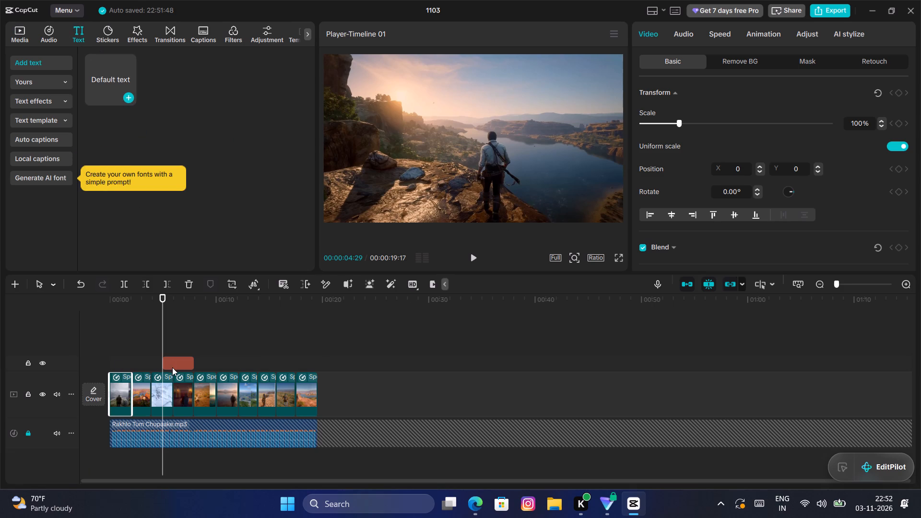
pyautogui.click(172, 367)
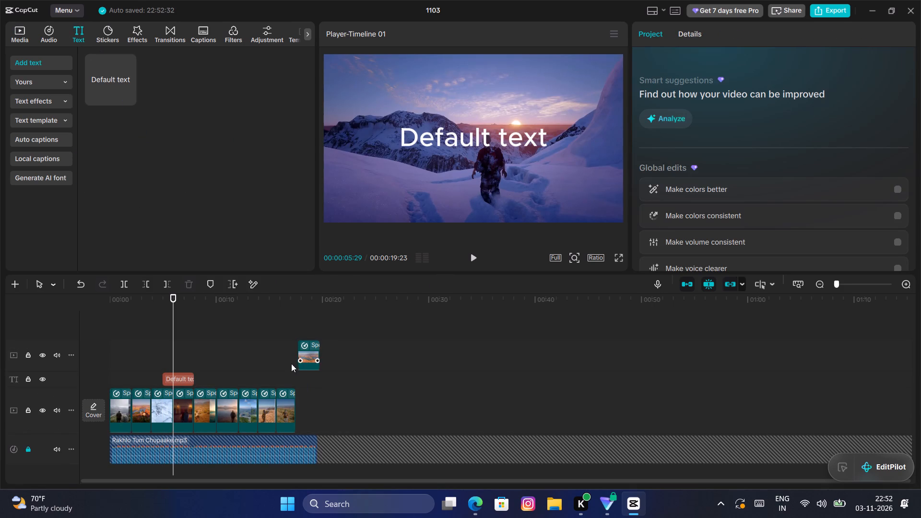
pyautogui.hotkey('ctrl', 'z')
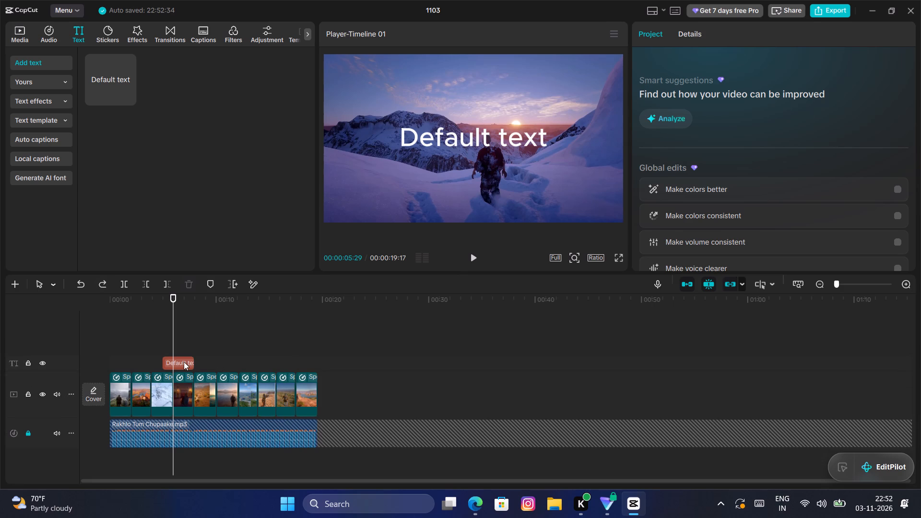
pyautogui.click(183, 362)
pyautogui.moveTo(183, 362); pyautogui.dragTo(136, 360)
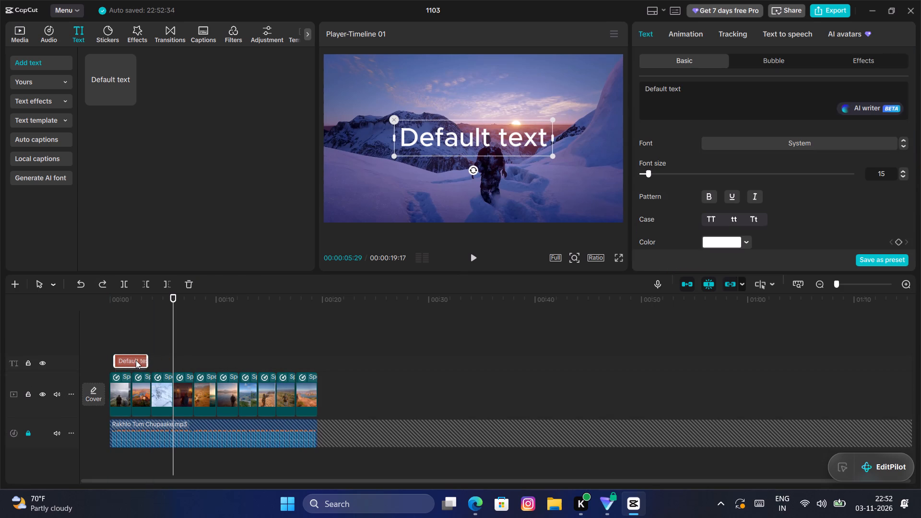
pyautogui.moveTo(136, 360); pyautogui.dragTo(132, 360)
# Replace the default text with "Me finding her in another universe".
pyautogui.moveTo(692, 97); pyautogui.dragTo(691, 98)
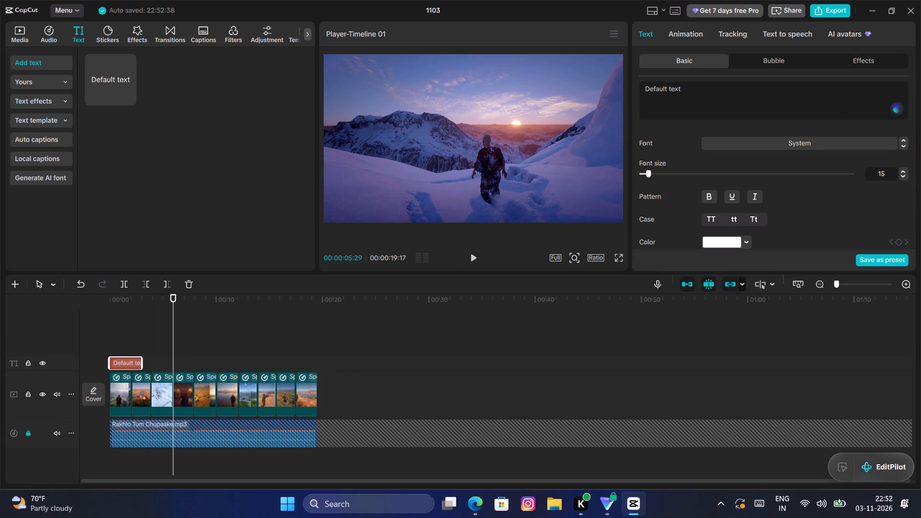
pyautogui.moveTo(691, 98); pyautogui.dragTo(670, 89)
pyautogui.moveTo(662, 87); pyautogui.dragTo(643, 87)
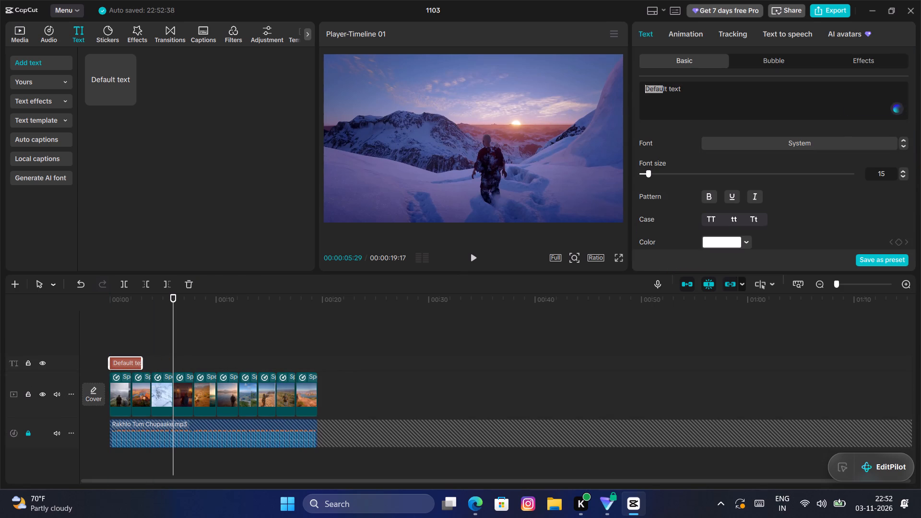
pyautogui.click(685, 91)
pyautogui.moveTo(685, 91); pyautogui.dragTo(649, 89)
pyautogui.press('BackSpace')
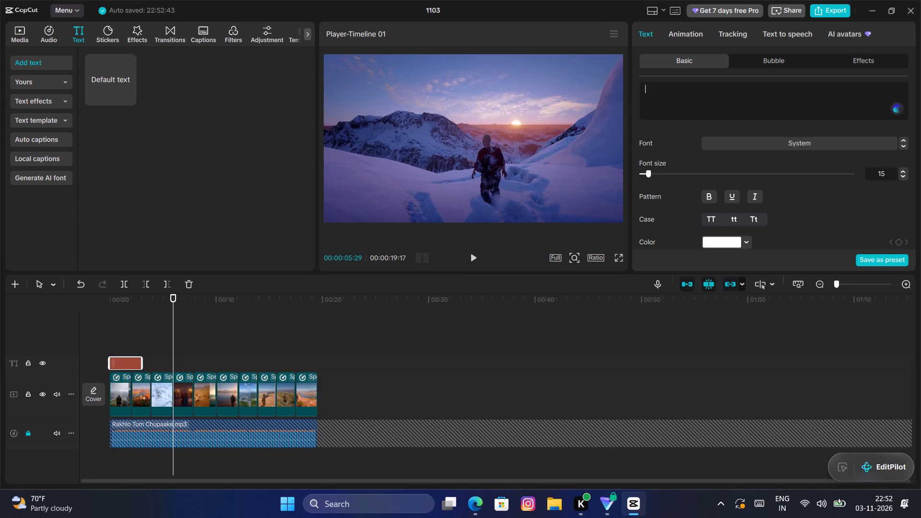
pyautogui.press('m')
pyautogui.press('e')
pyautogui.press('space')
pyautogui.write('fin')
pyautogui.write('ding')
pyautogui.press('space')
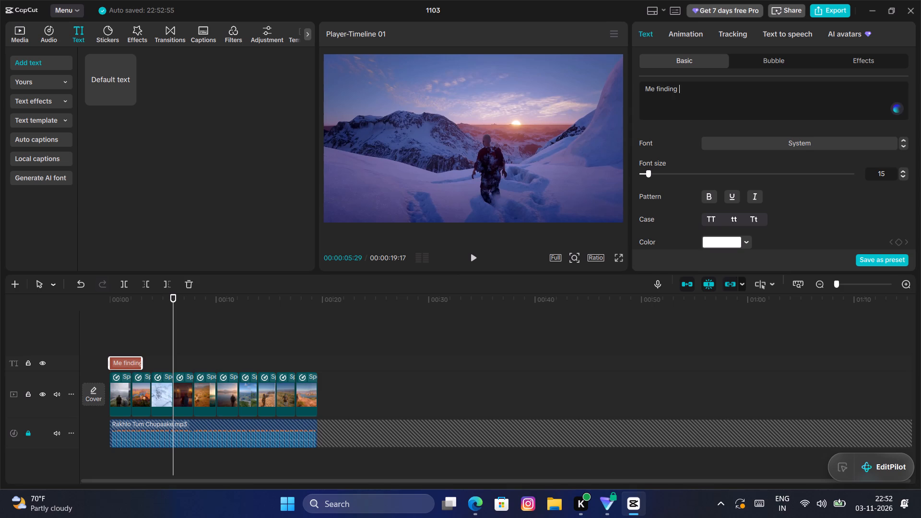
pyautogui.write('her')
pyautogui.press('space')
pyautogui.write('in anoth')
pyautogui.write('er')
pyautogui.press('space')
pyautogui.write('universe')
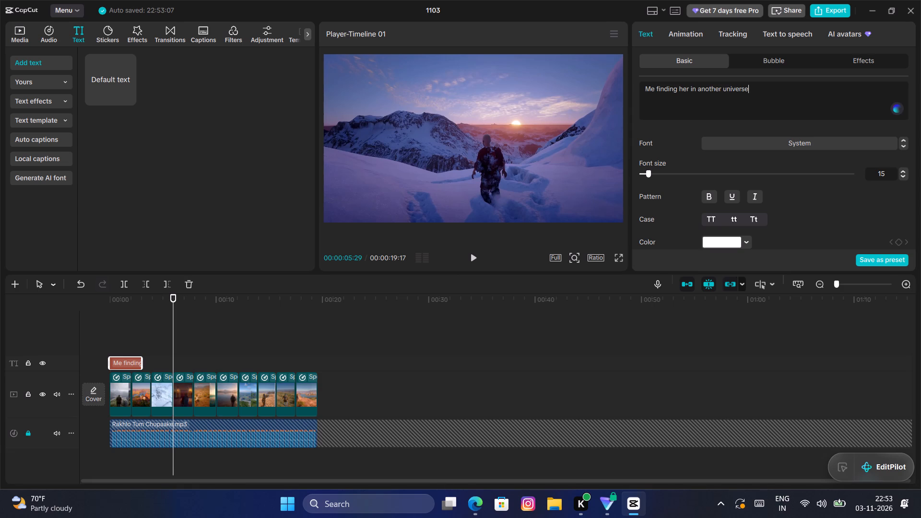
# Change the caption's last word to "world" so it reads "Me finding her in another world".
pyautogui.press('BackSpace')
pyautogui.press('BackSpace')
pyautogui.press('BackSpace')
pyautogui.press('BackSpace')
pyautogui.press('BackSpace')
pyautogui.press('BackSpace')
pyautogui.press('BackSpace')
pyautogui.press('BackSpace')
pyautogui.write('worls')
pyautogui.press('BackSpace')
pyautogui.press('d')
# Move the caption toward the left side of the frame over the first scene and scale it down to less than half its size.
pyautogui.click(117, 344)
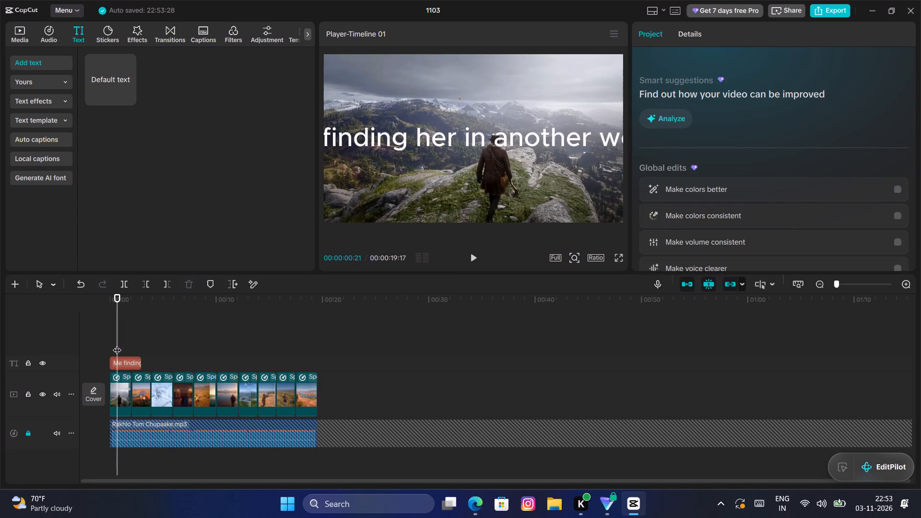
pyautogui.click(127, 360)
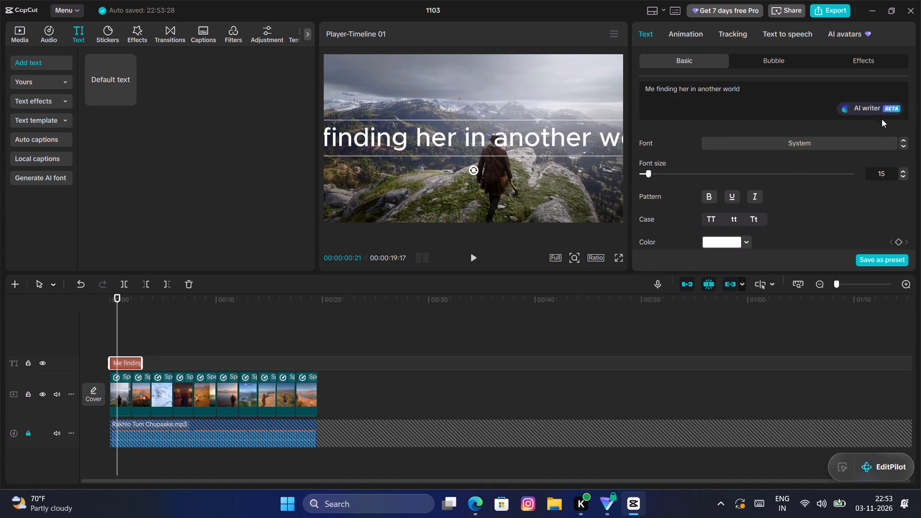
pyautogui.click(570, 137)
pyautogui.moveTo(570, 137); pyautogui.dragTo(466, 140)
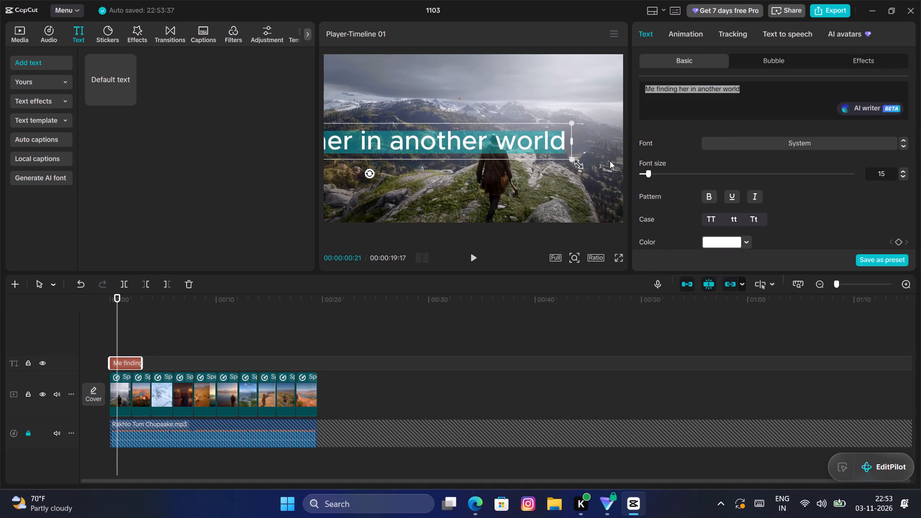
pyautogui.moveTo(569, 159); pyautogui.dragTo(373, 124)
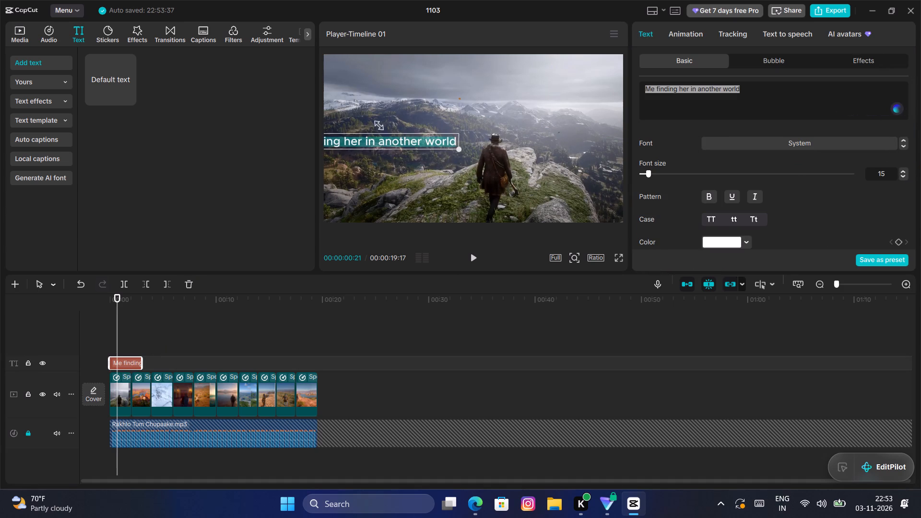
pyautogui.moveTo(373, 124); pyautogui.dragTo(336, 138)
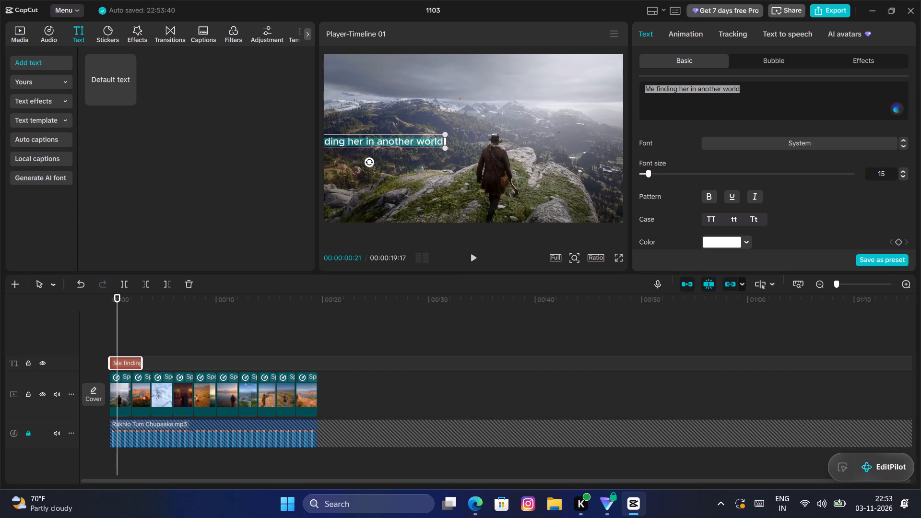
# Move the caption back toward the horizontal centre of the frame, slightly below the middle, so all of its text fits inside.
pyautogui.click(421, 139)
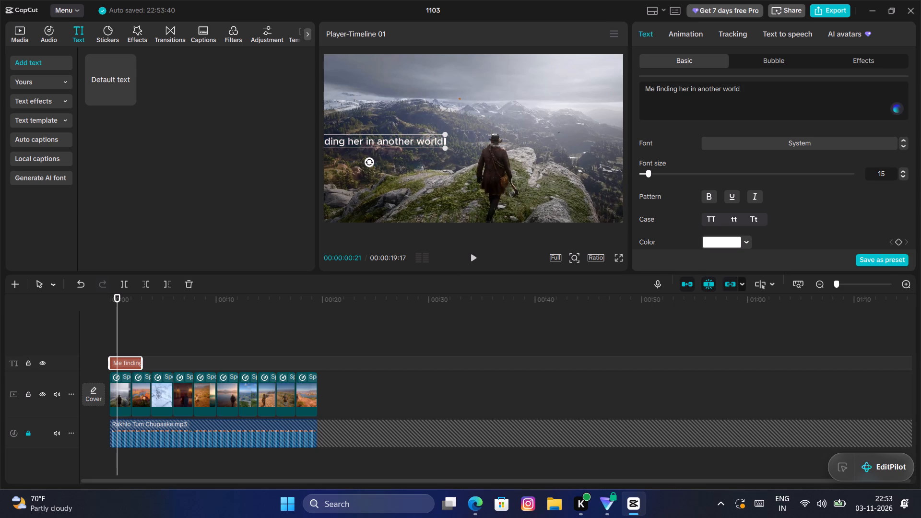
pyautogui.click(410, 138)
pyautogui.click(368, 137)
pyautogui.moveTo(368, 137); pyautogui.dragTo(377, 139)
pyautogui.click(407, 131)
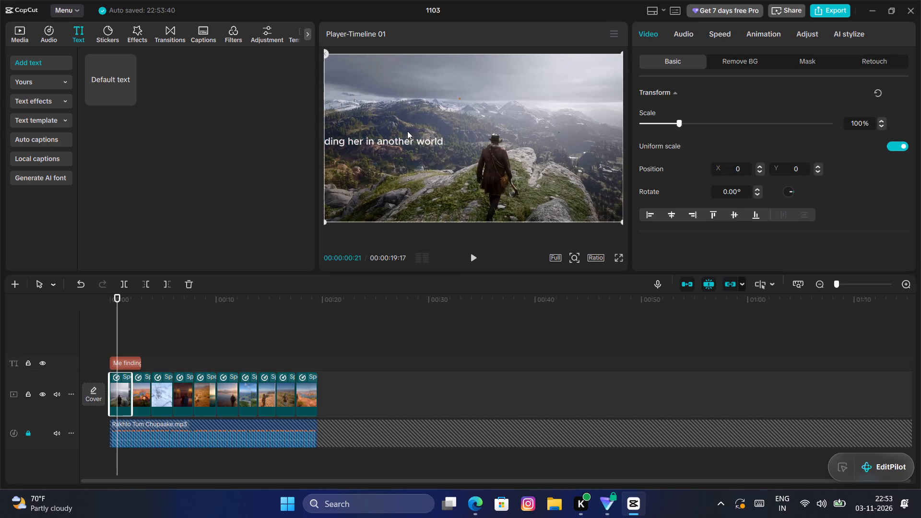
pyautogui.click(408, 140)
pyautogui.click(408, 140)
pyautogui.click(405, 140)
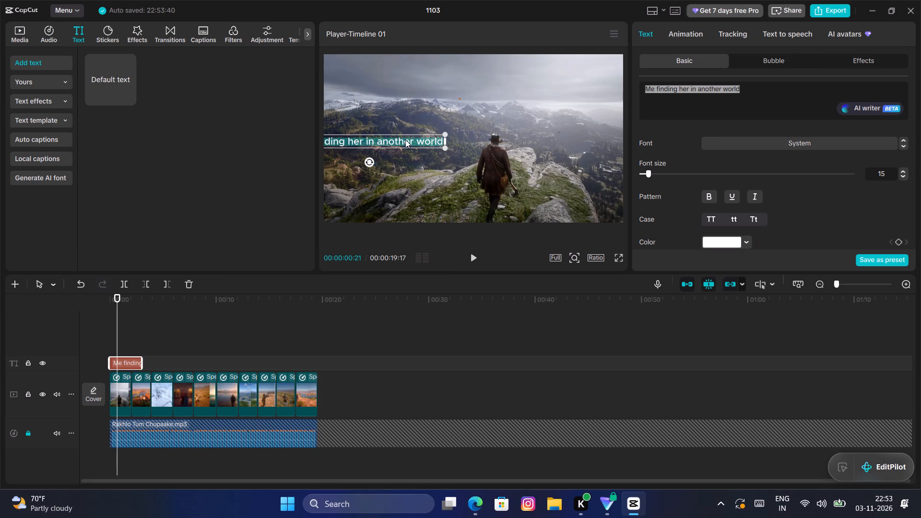
pyautogui.click(405, 140)
pyautogui.click(409, 155)
pyautogui.click(407, 141)
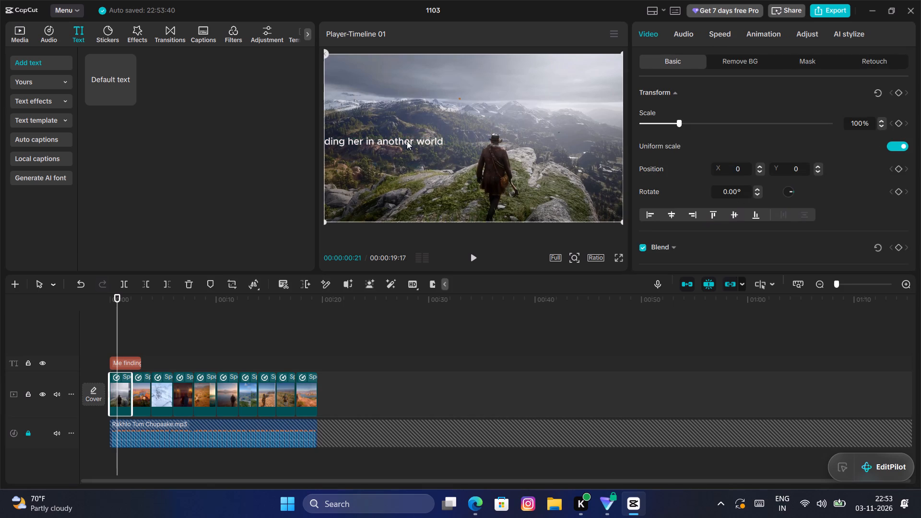
pyautogui.moveTo(407, 141); pyautogui.dragTo(412, 158)
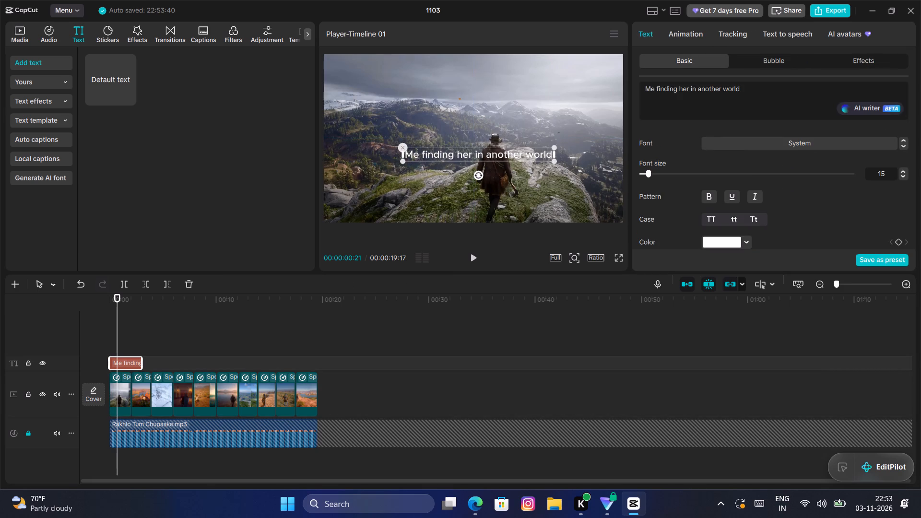
pyautogui.moveTo(412, 158); pyautogui.dragTo(408, 157)
pyautogui.click(378, 186)
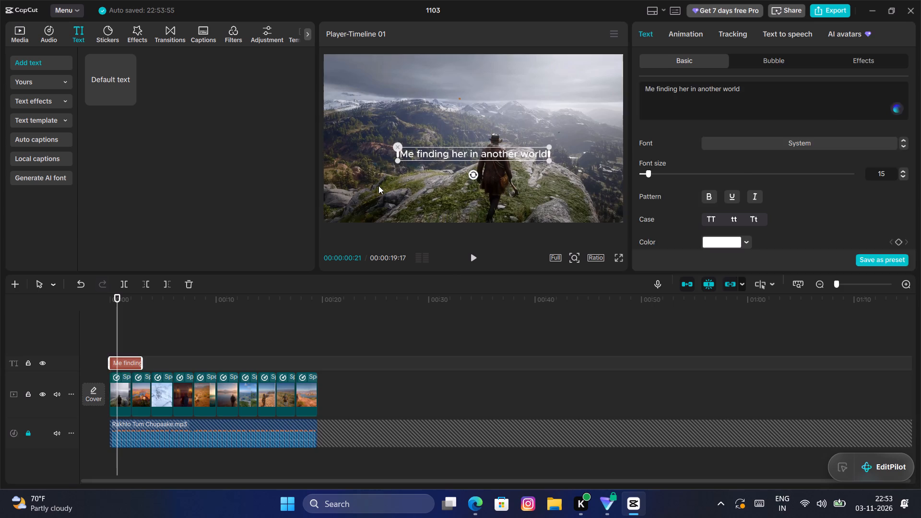
# Extend the caption clip on the timeline to the end of the last video clip.
pyautogui.click(123, 358)
pyautogui.moveTo(123, 358); pyautogui.dragTo(116, 359)
pyautogui.moveTo(143, 362); pyautogui.dragTo(166, 362)
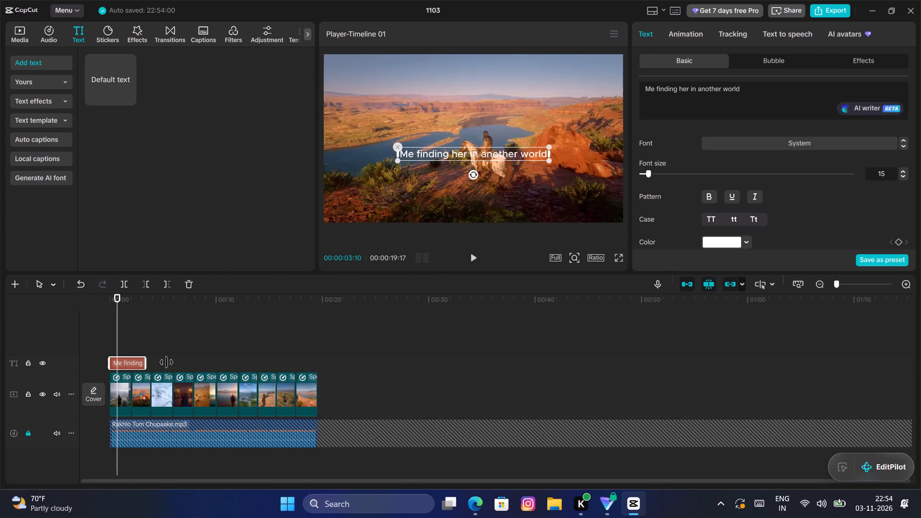
pyautogui.moveTo(166, 362); pyautogui.dragTo(319, 394)
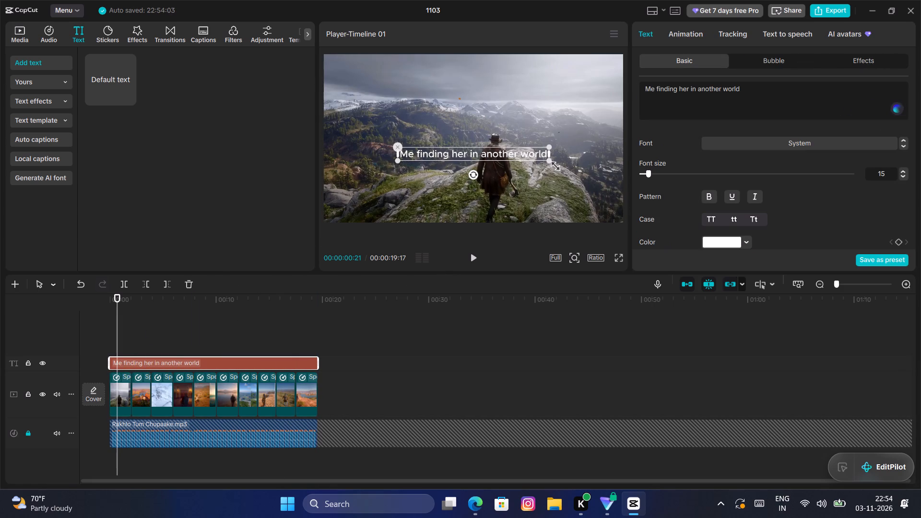
# Scale the caption down slightly in the frame.
pyautogui.moveTo(544, 160); pyautogui.dragTo(535, 158)
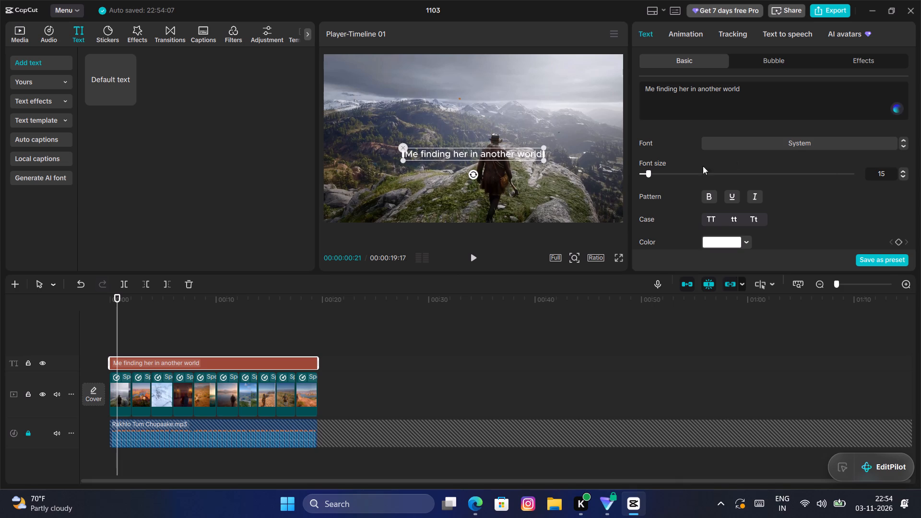
# Try several fonts on the caption, make the text italic, and settle on Arial.
pyautogui.click(904, 145)
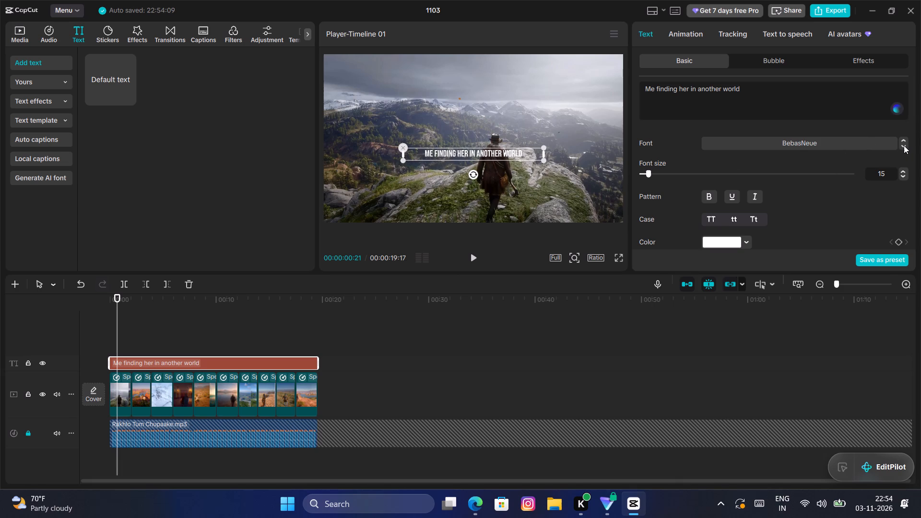
pyautogui.click(904, 145)
pyautogui.click(904, 145)
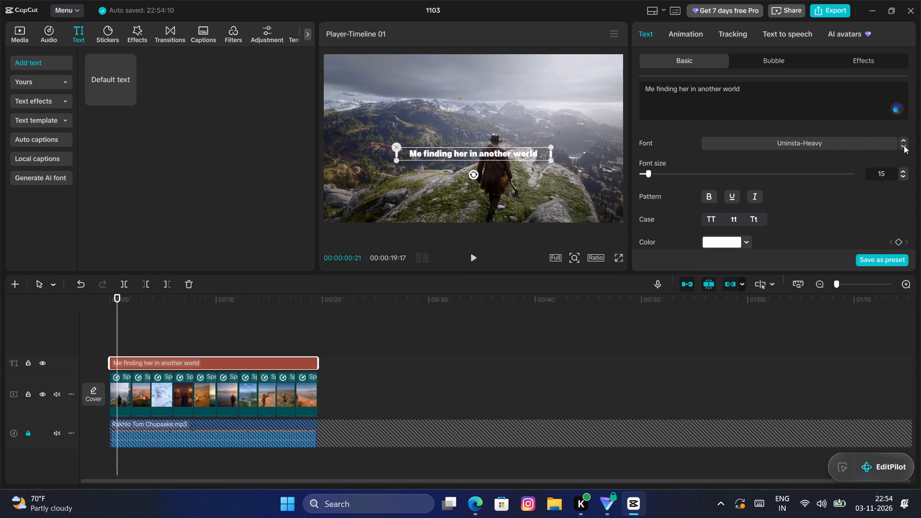
pyautogui.click(904, 145)
pyautogui.click(904, 145)
pyautogui.click(904, 145)
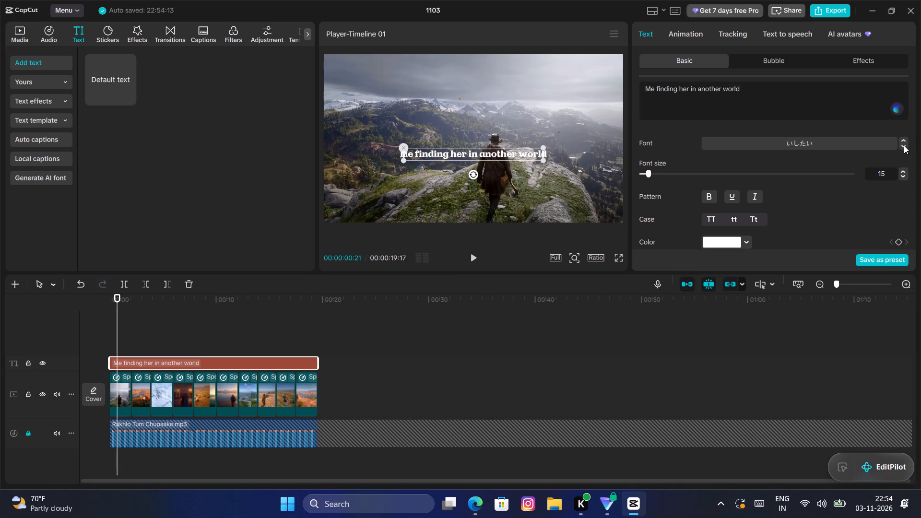
pyautogui.click(755, 199)
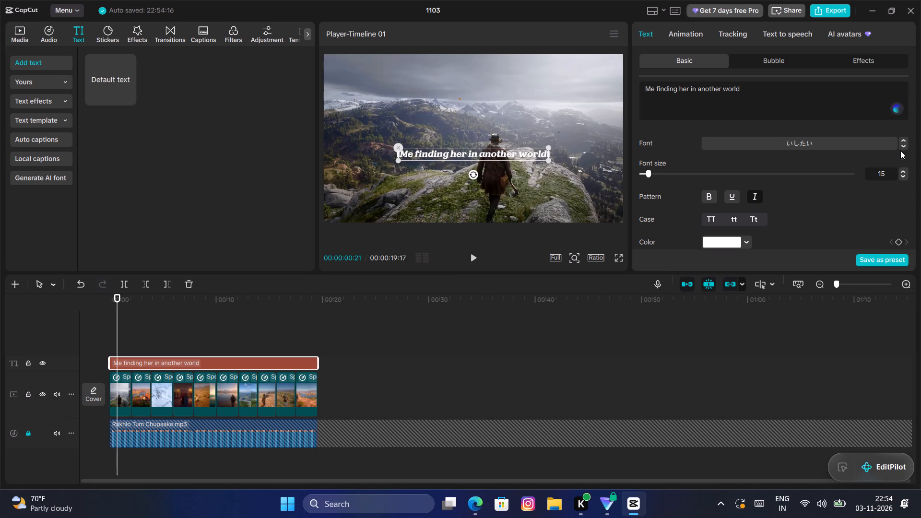
pyautogui.click(902, 145)
pyautogui.click(903, 145)
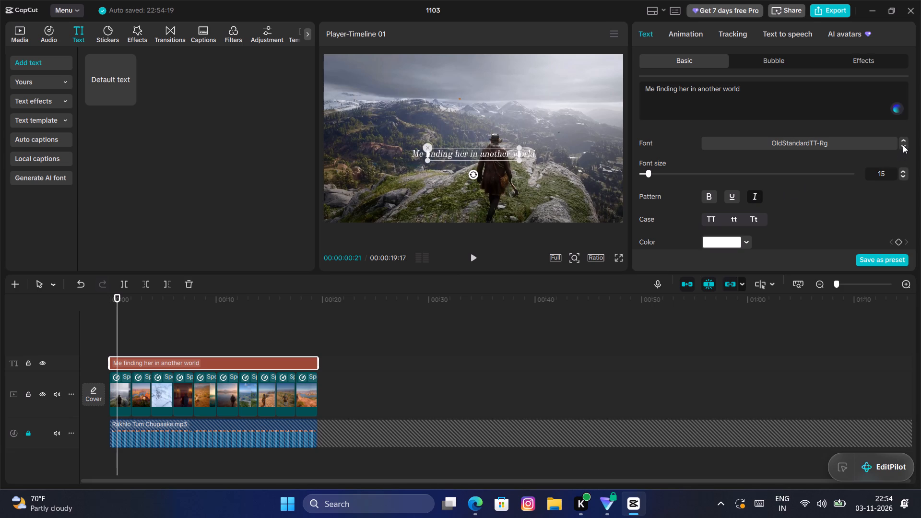
pyautogui.click(903, 145)
pyautogui.click(903, 145)
pyautogui.click(903, 145)
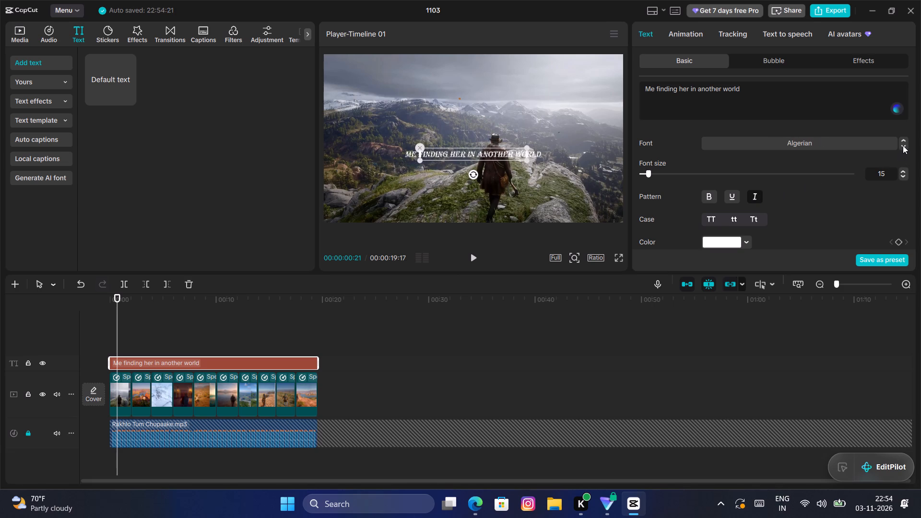
pyautogui.click(903, 145)
pyautogui.click(903, 145)
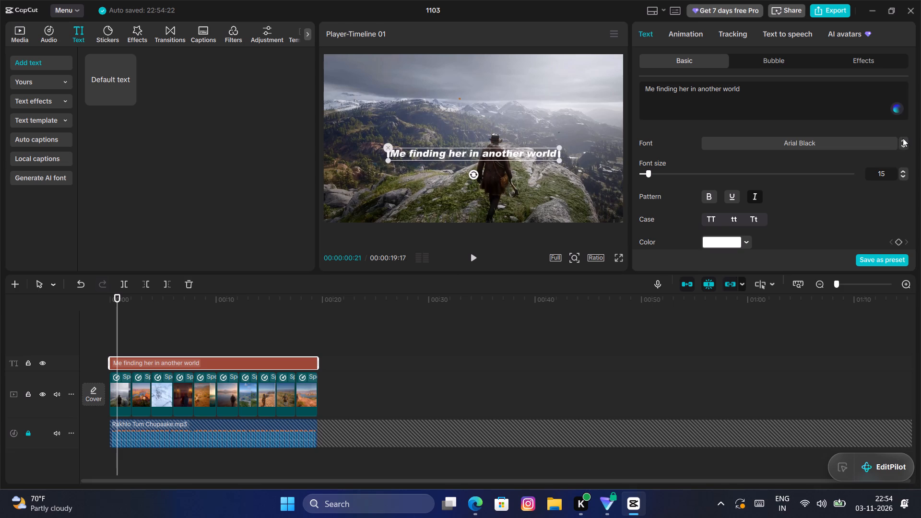
pyautogui.click(903, 138)
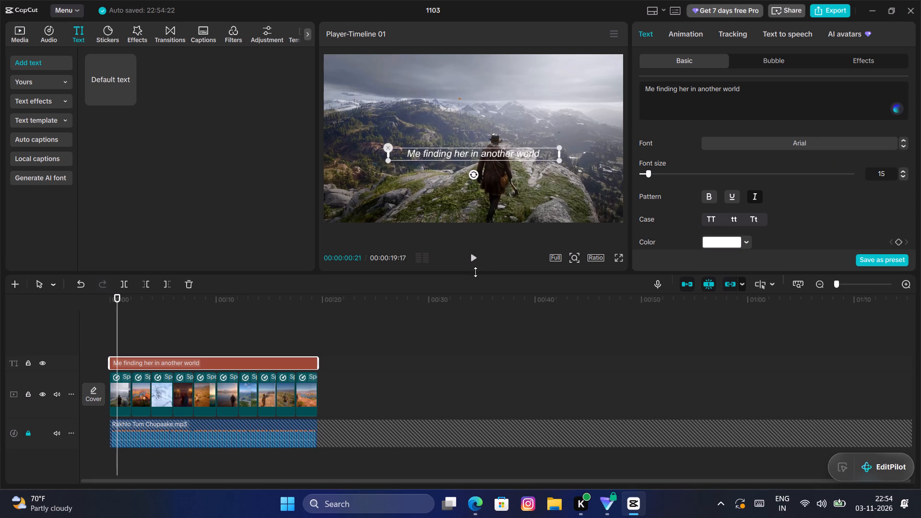
# Play the video from the start to the end to review the styled caption.
pyautogui.click(488, 251)
pyautogui.click(198, 325)
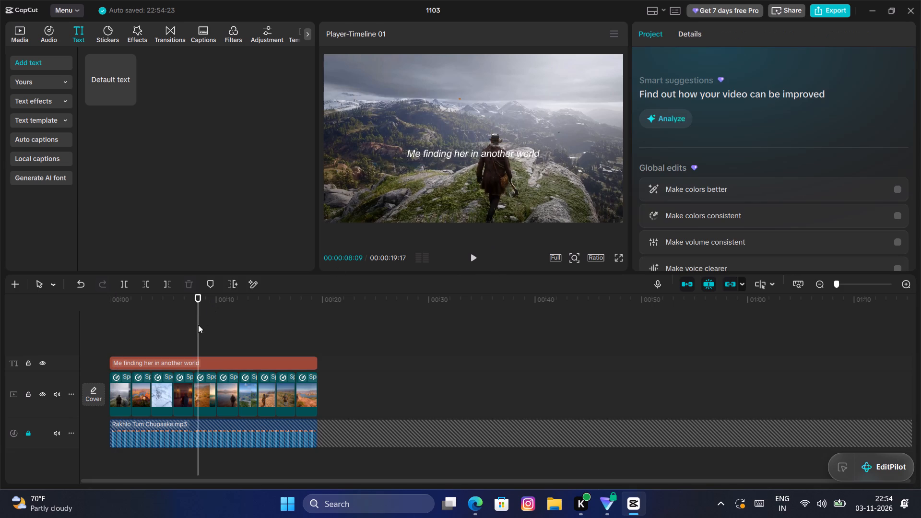
pyautogui.moveTo(197, 322); pyautogui.dragTo(84, 329)
pyautogui.press('space')
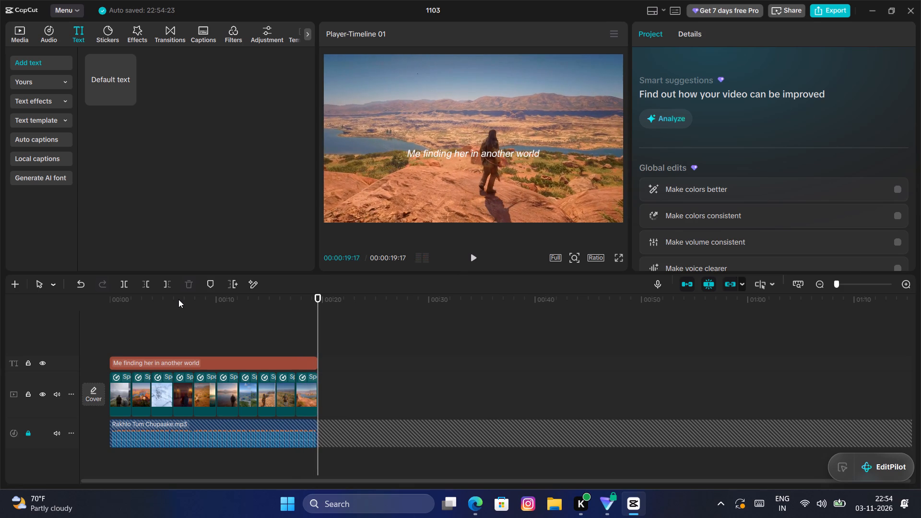
# Change the caption's text colour to a pale yellow, starting from the yellow F4C70F swatch and reducing its saturation.
pyautogui.click(120, 362)
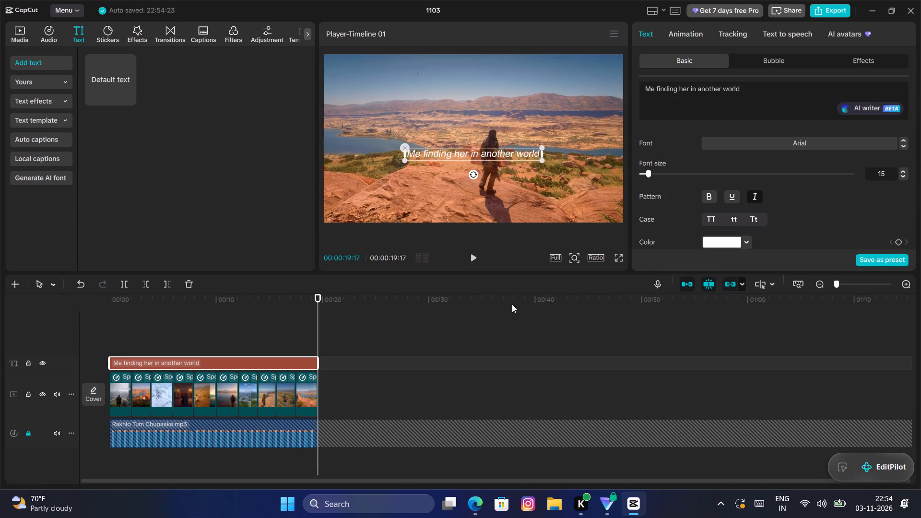
pyautogui.click(750, 239)
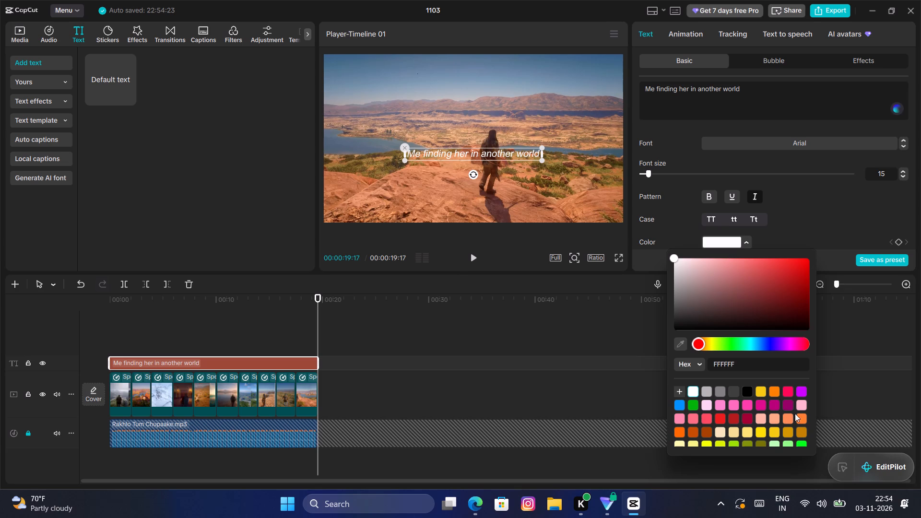
pyautogui.click(761, 393)
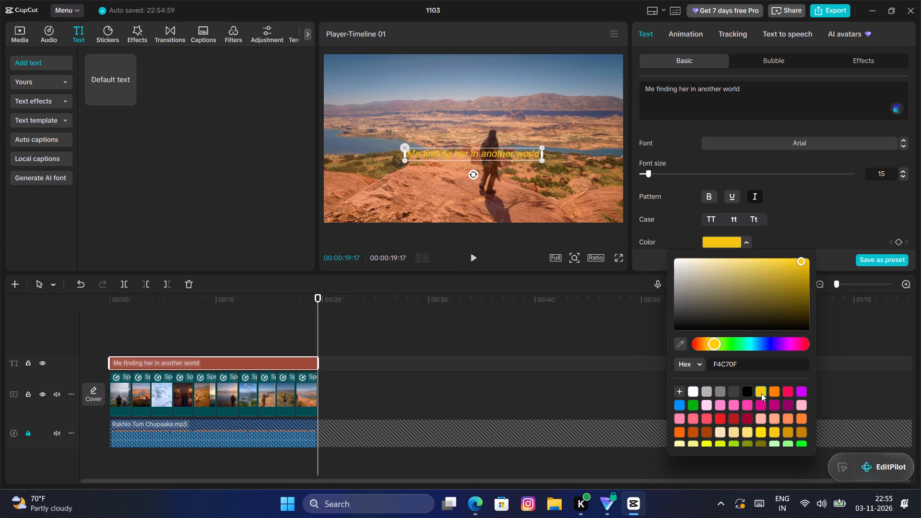
pyautogui.moveTo(798, 262); pyautogui.dragTo(815, 254)
pyautogui.moveTo(815, 254); pyautogui.dragTo(742, 264)
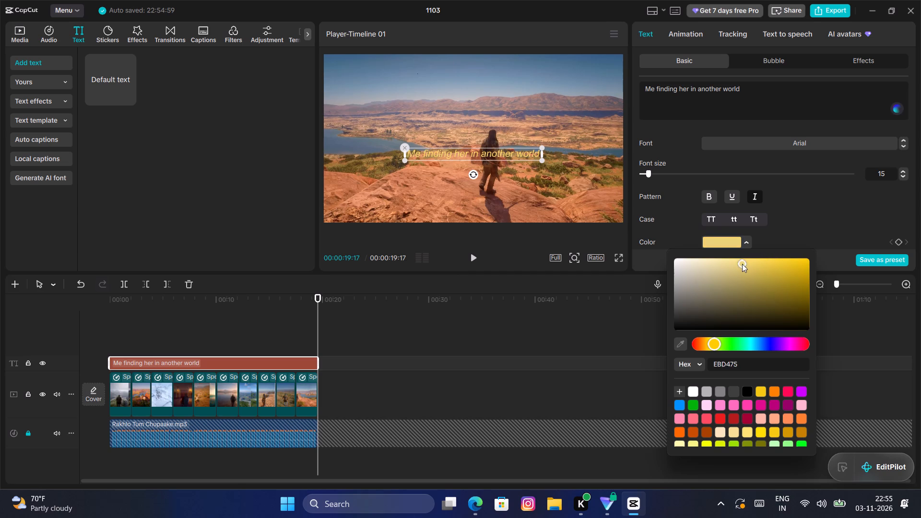
pyautogui.moveTo(742, 264); pyautogui.dragTo(754, 253)
pyautogui.moveTo(754, 253); pyautogui.dragTo(736, 252)
pyautogui.click(236, 332)
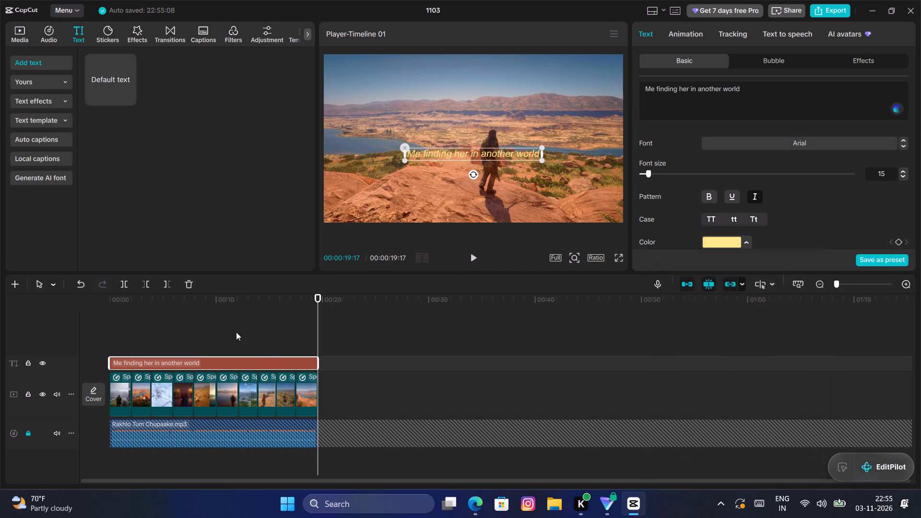
# Play the whole video from the start to review the recoloured caption.
pyautogui.moveTo(236, 332); pyautogui.dragTo(11, 348)
pyautogui.press('space')
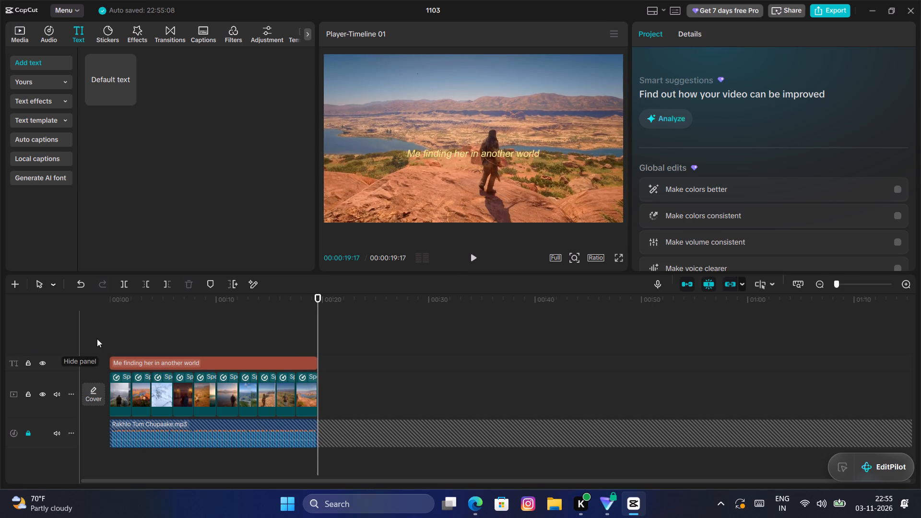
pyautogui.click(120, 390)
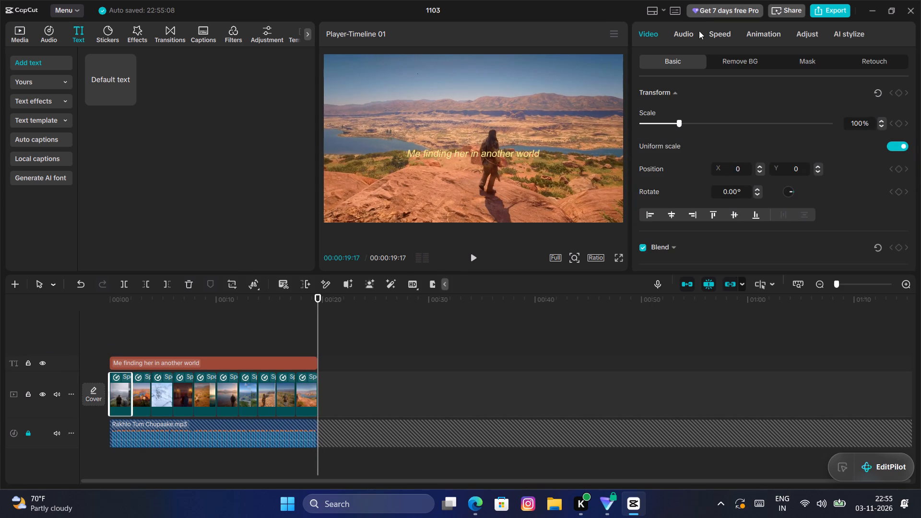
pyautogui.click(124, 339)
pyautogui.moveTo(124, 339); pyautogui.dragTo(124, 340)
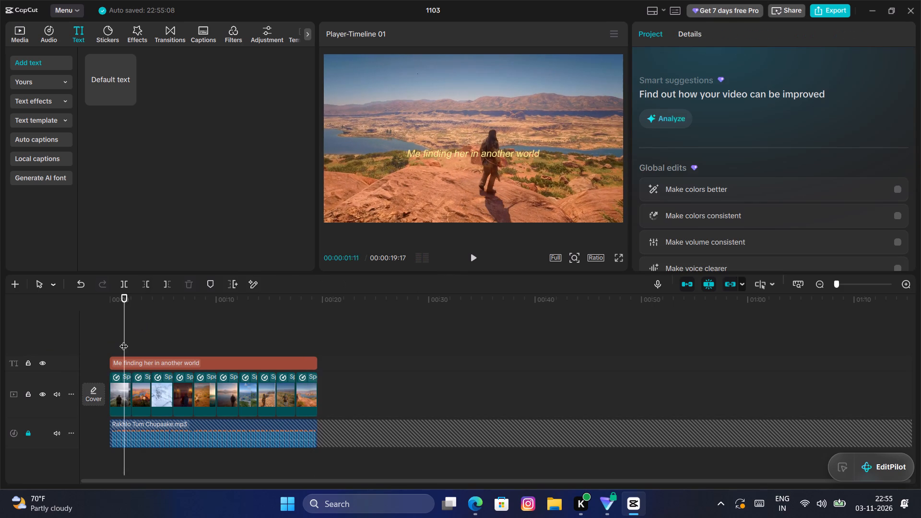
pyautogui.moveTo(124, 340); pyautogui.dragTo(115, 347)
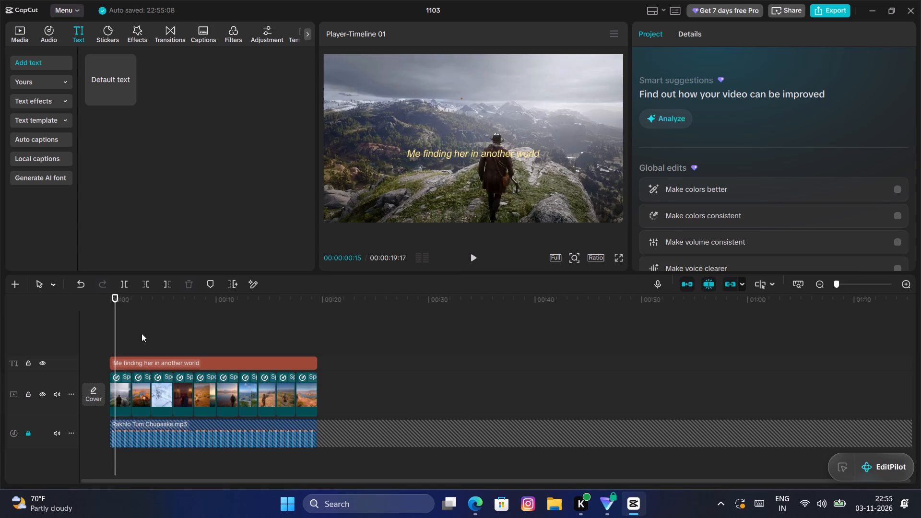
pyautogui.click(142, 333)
# Enlarge the preview area and set the second clip's colour adjustments to Temp 5, Tint -5 and Saturation 10.
pyautogui.click(146, 382)
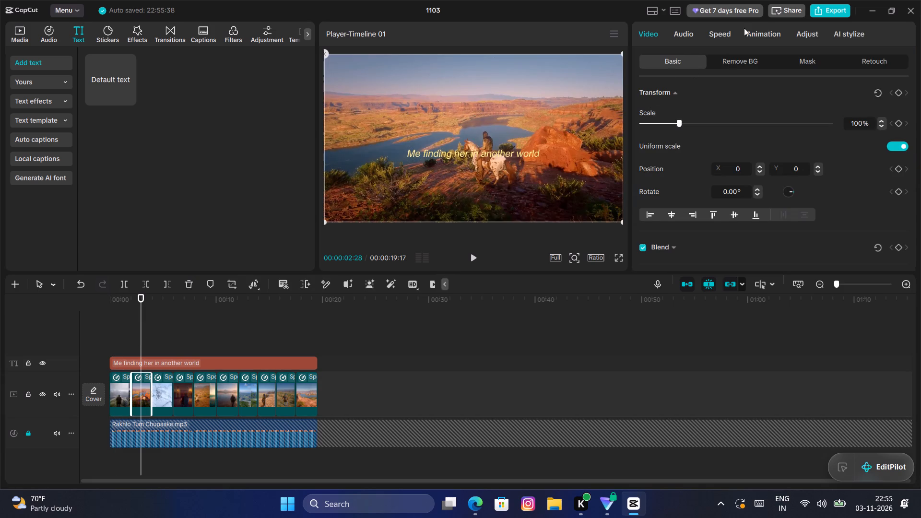
pyautogui.moveTo(508, 273); pyautogui.dragTo(515, 353)
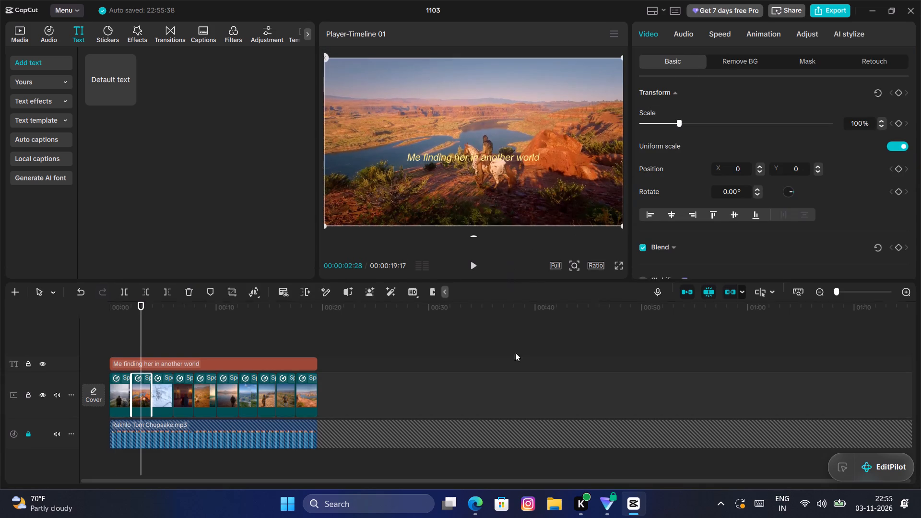
pyautogui.moveTo(515, 353); pyautogui.dragTo(504, 437)
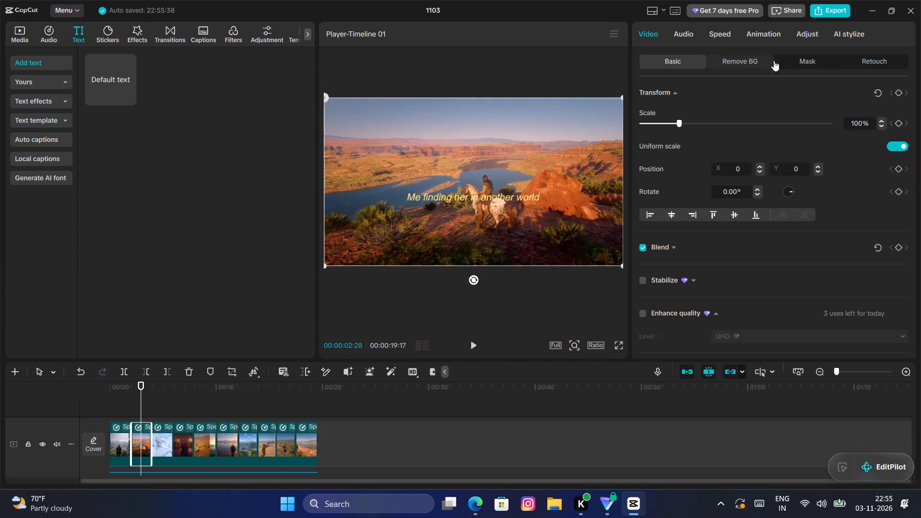
pyautogui.click(800, 37)
pyautogui.scroll(-2, 879, 91)
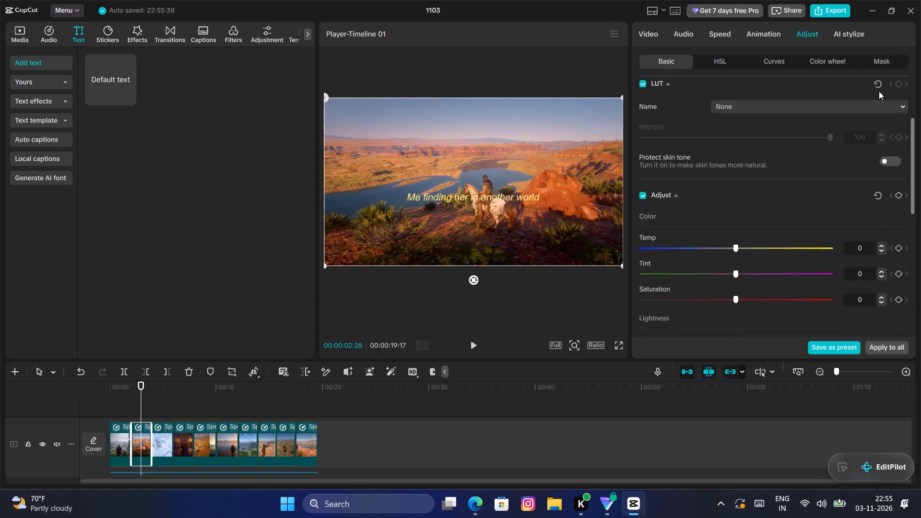
pyautogui.scroll(-1, 879, 91)
pyautogui.tripleClick(881, 190)
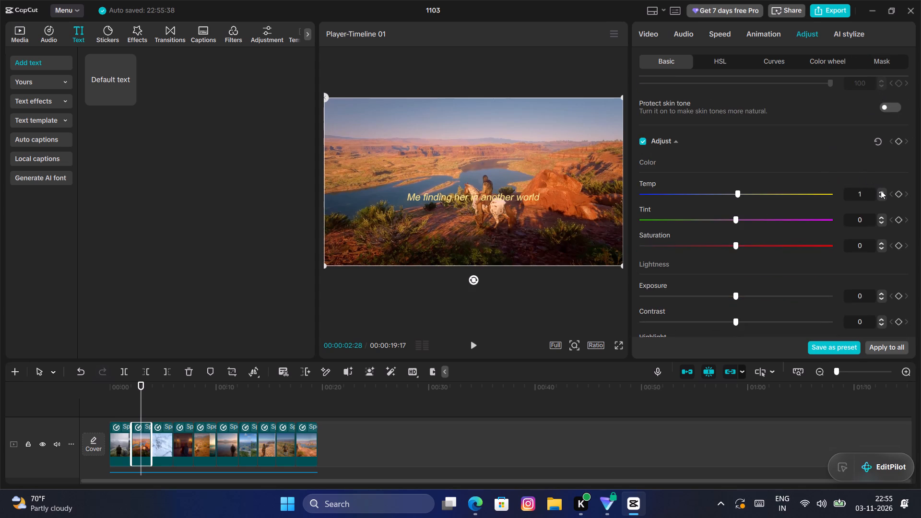
pyautogui.click(881, 190)
pyautogui.click(881, 190)
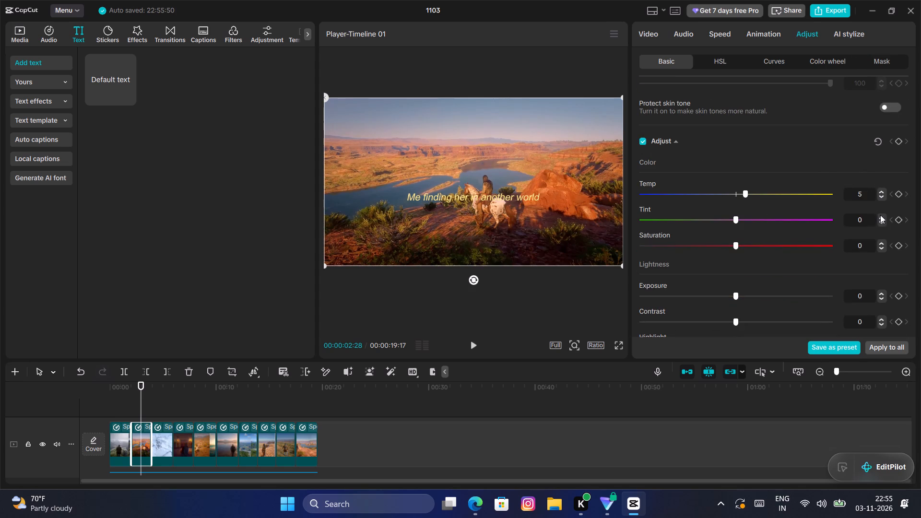
pyautogui.tripleClick(883, 222)
pyautogui.doubleClick(883, 222)
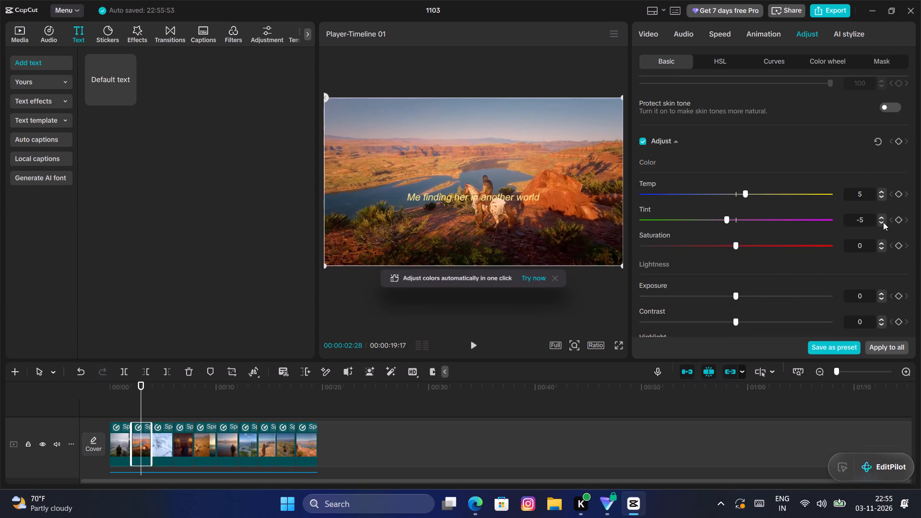
pyautogui.tripleClick(882, 243)
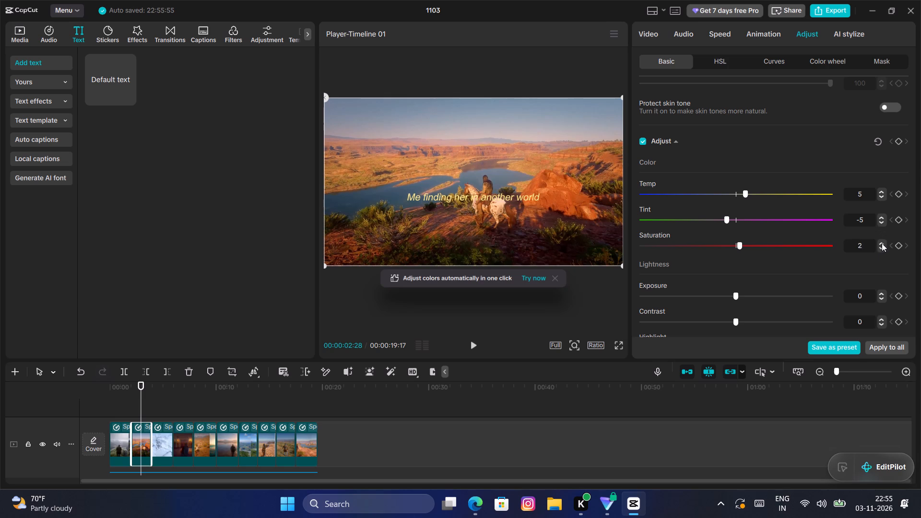
pyautogui.doubleClick(882, 243)
pyautogui.tripleClick(882, 243)
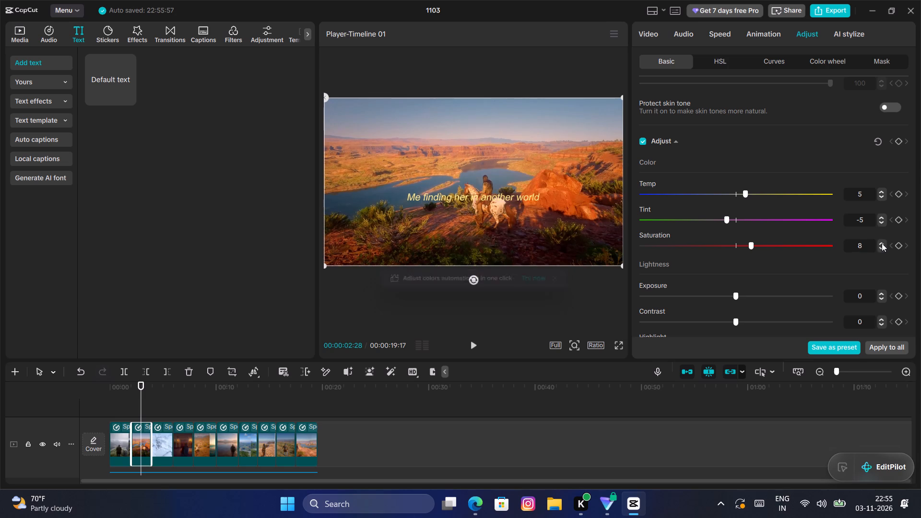
pyautogui.doubleClick(882, 243)
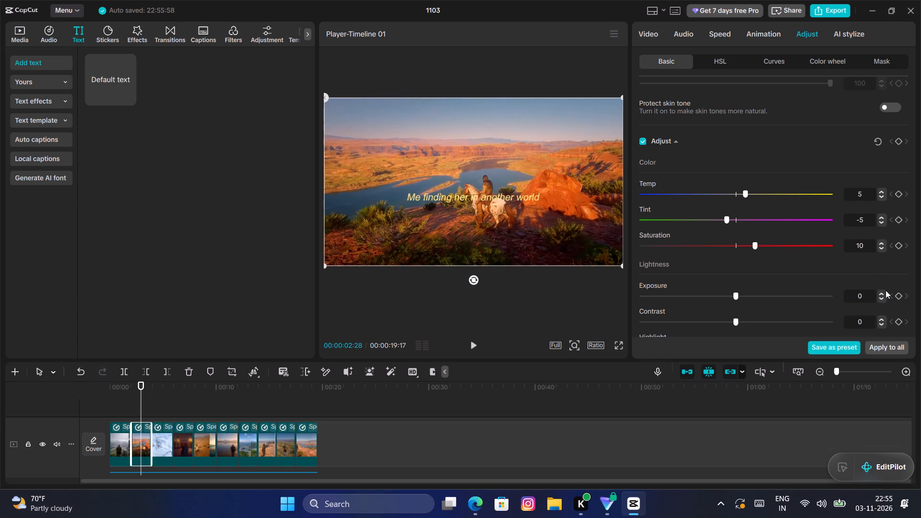
# Set the second clip's lightness adjustments to Exposure 5, Contrast 5, Highlight 5 and Shadow -5.
pyautogui.tripleClick(882, 293)
pyautogui.doubleClick(882, 293)
pyautogui.scroll(-1, 877, 302)
pyautogui.tripleClick(882, 265)
pyautogui.click(882, 266)
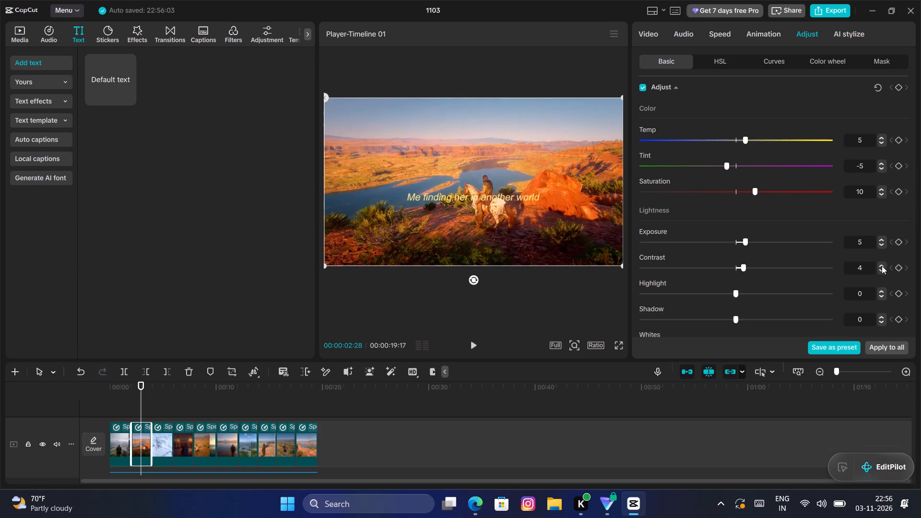
pyautogui.click(882, 266)
pyautogui.click(881, 289)
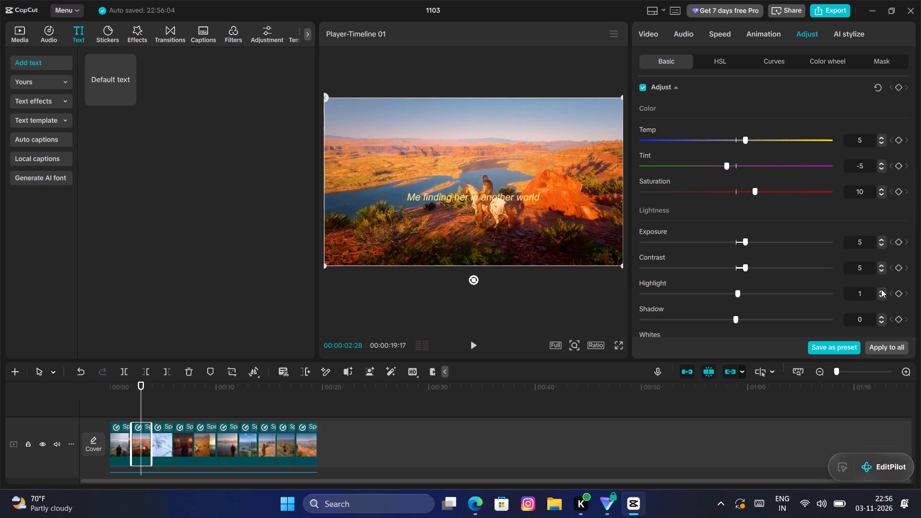
pyautogui.tripleClick(881, 289)
pyautogui.click(881, 289)
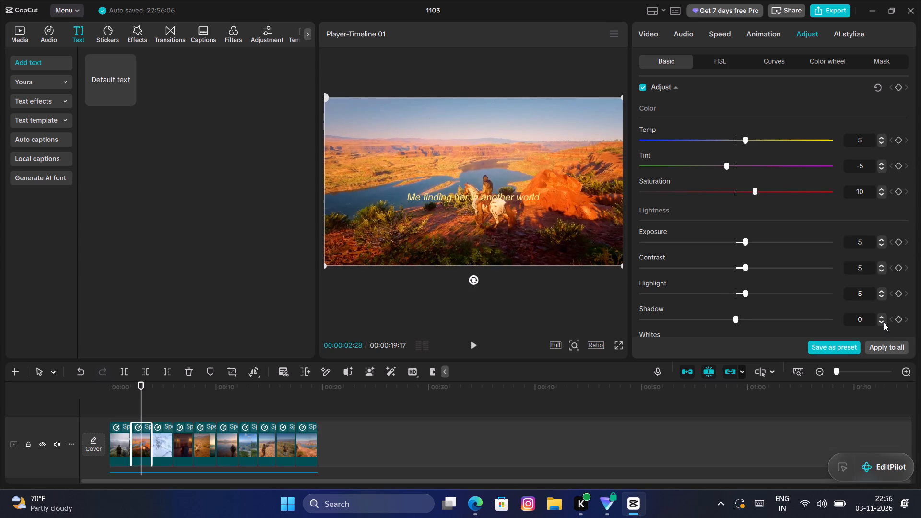
pyautogui.tripleClick(884, 322)
pyautogui.doubleClick(884, 322)
# Look over the remaining adjustment settings and scrub through the video to compare the adjusted second clip with the other scenes.
pyautogui.scroll(-1, 852, 299)
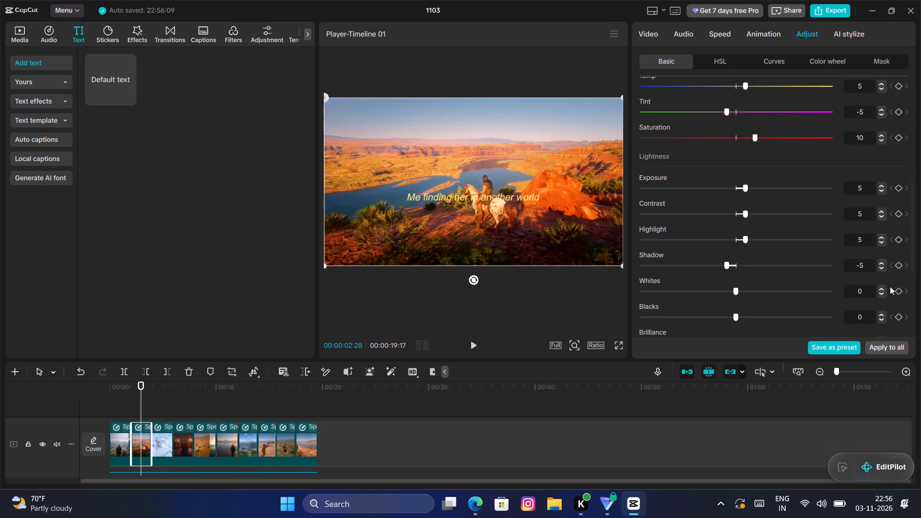
pyautogui.scroll(-1, 888, 299)
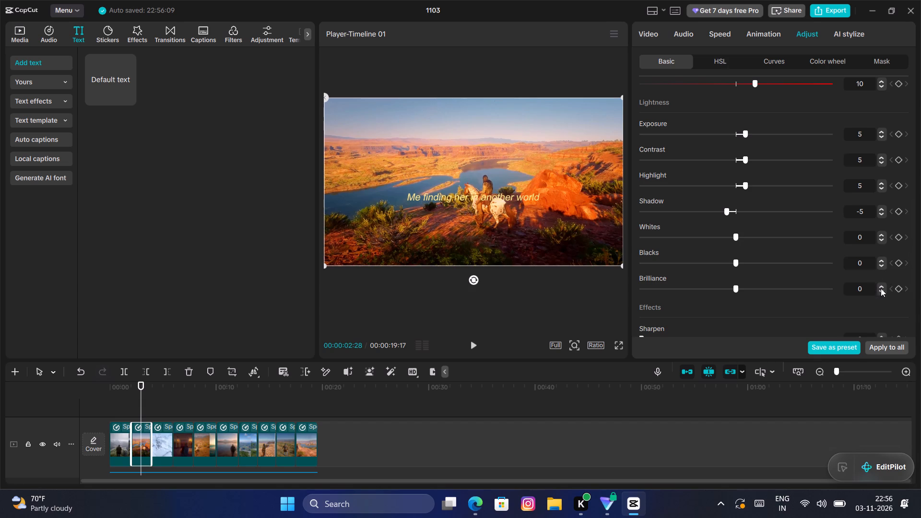
pyautogui.scroll(-1, 879, 291)
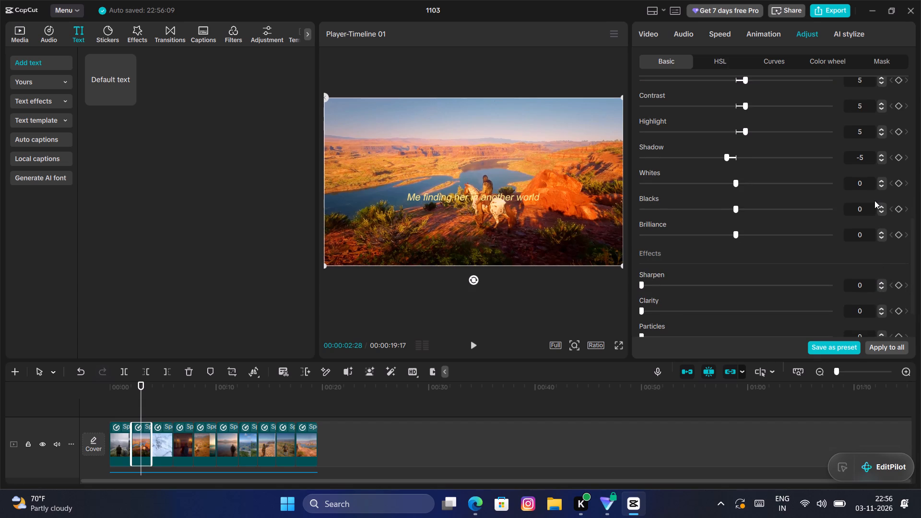
pyautogui.scroll(1, 874, 200)
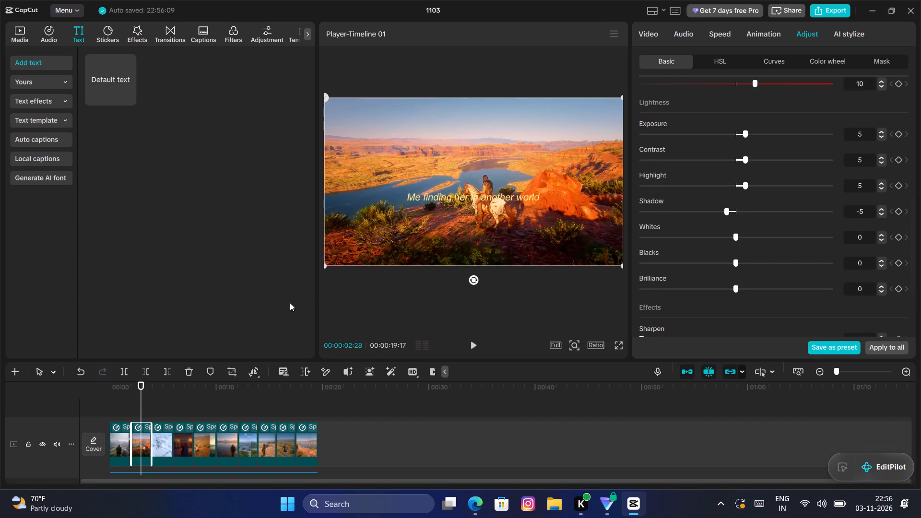
pyautogui.click(123, 407)
pyautogui.moveTo(123, 407); pyautogui.dragTo(116, 408)
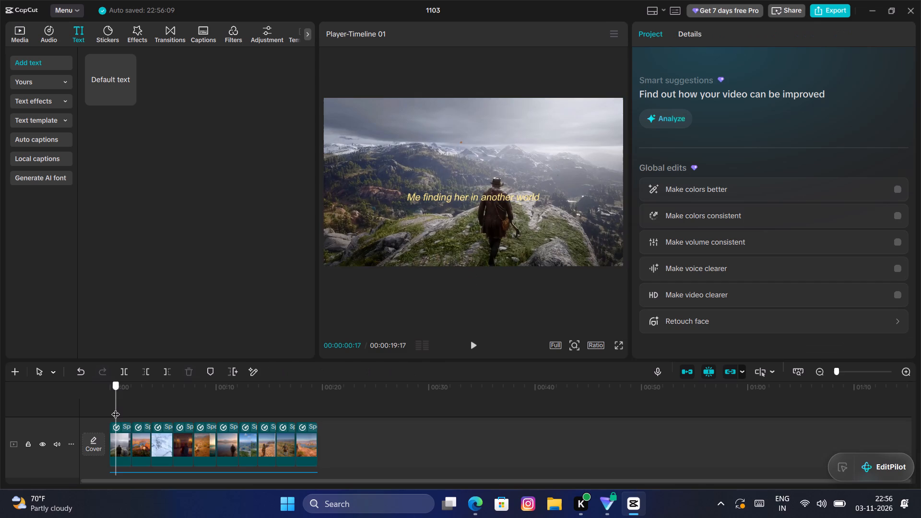
pyautogui.moveTo(116, 408); pyautogui.dragTo(169, 413)
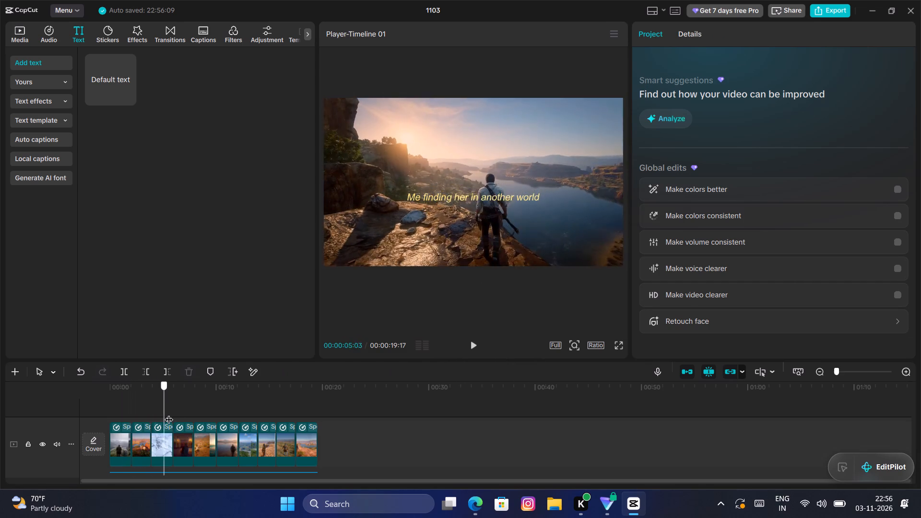
pyautogui.moveTo(169, 413); pyautogui.dragTo(272, 414)
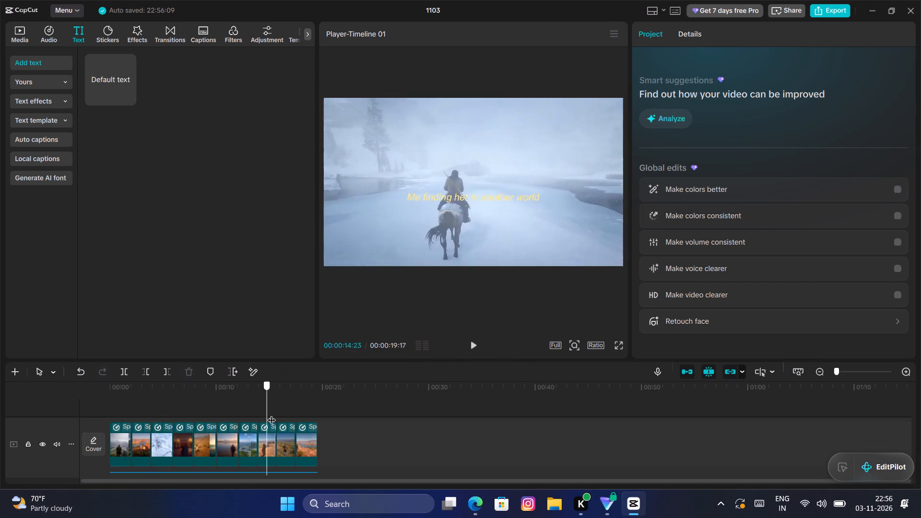
pyautogui.moveTo(272, 414); pyautogui.dragTo(146, 424)
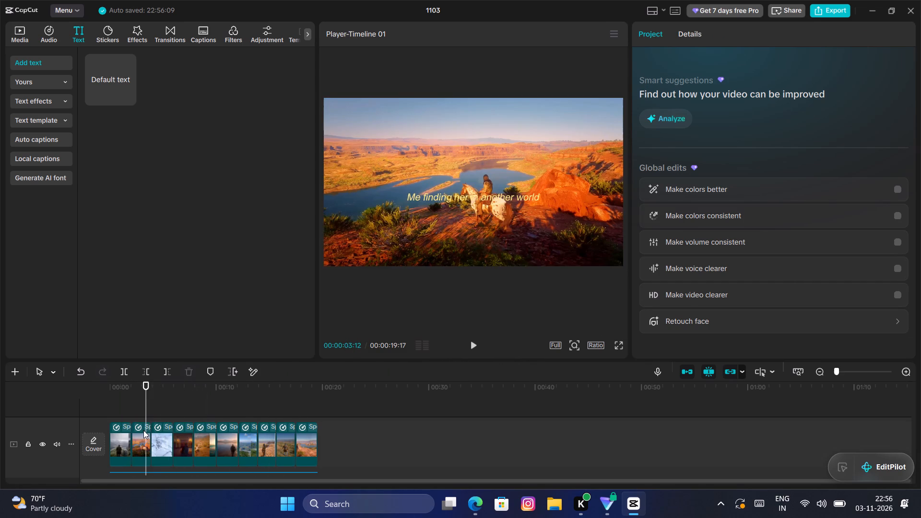
# Reduce the second clip's Saturation to 5 and its Exposure to 0.
pyautogui.click(143, 430)
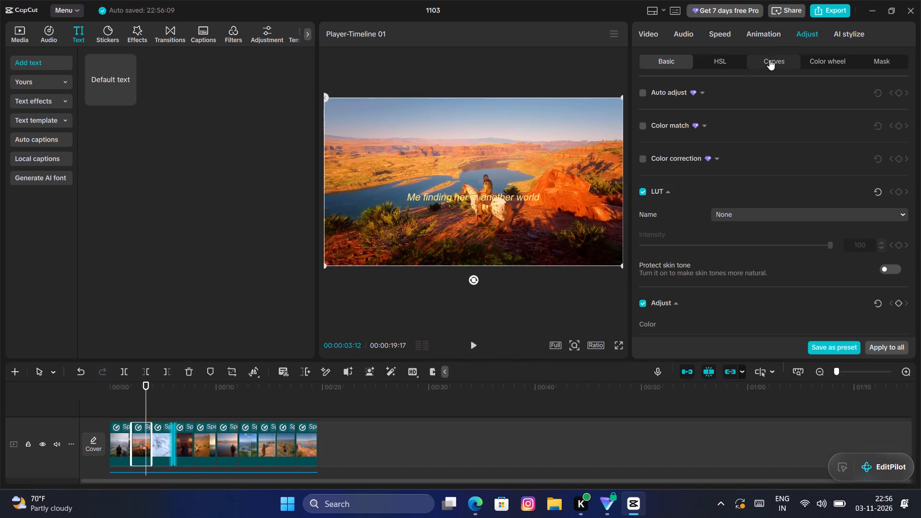
pyautogui.scroll(-3, 883, 114)
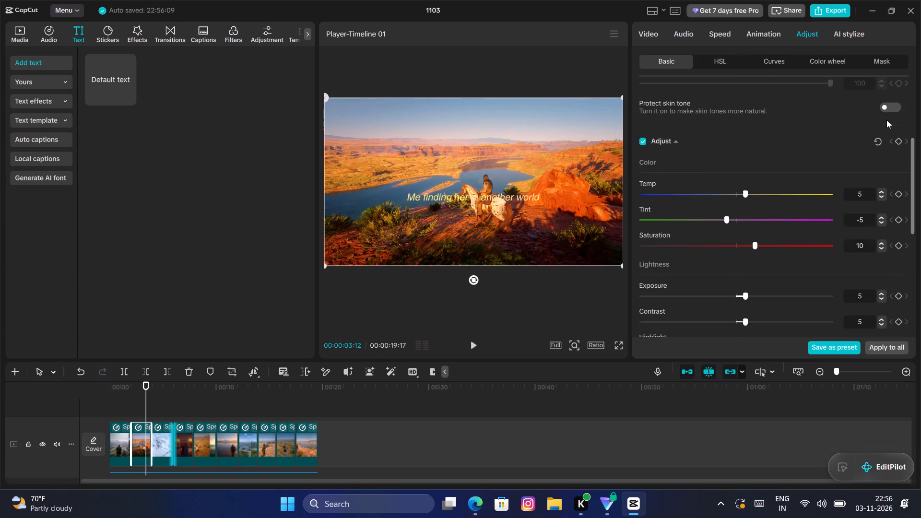
pyautogui.scroll(-2, 900, 172)
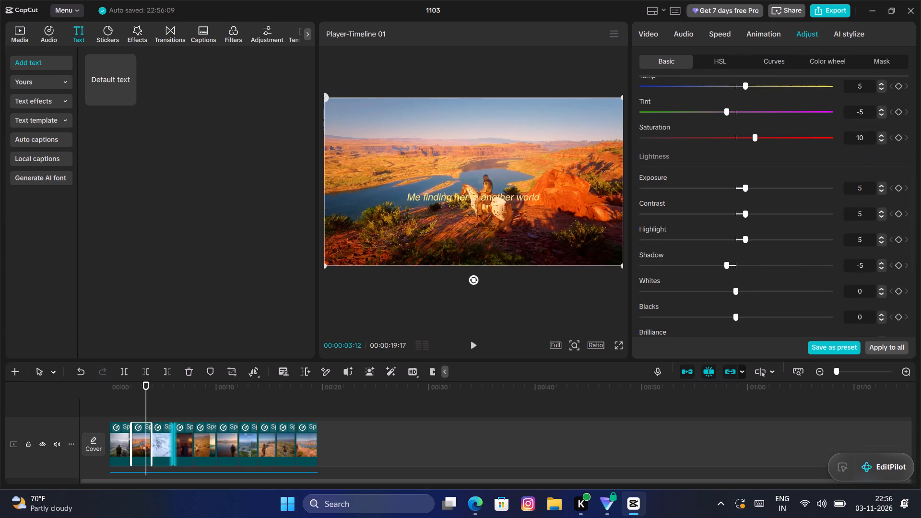
pyautogui.click(881, 141)
pyautogui.click(880, 141)
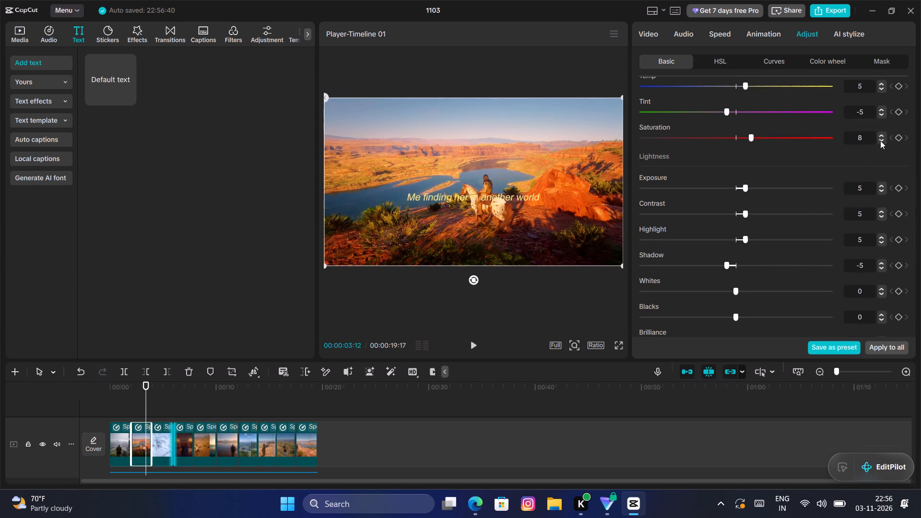
pyautogui.click(880, 141)
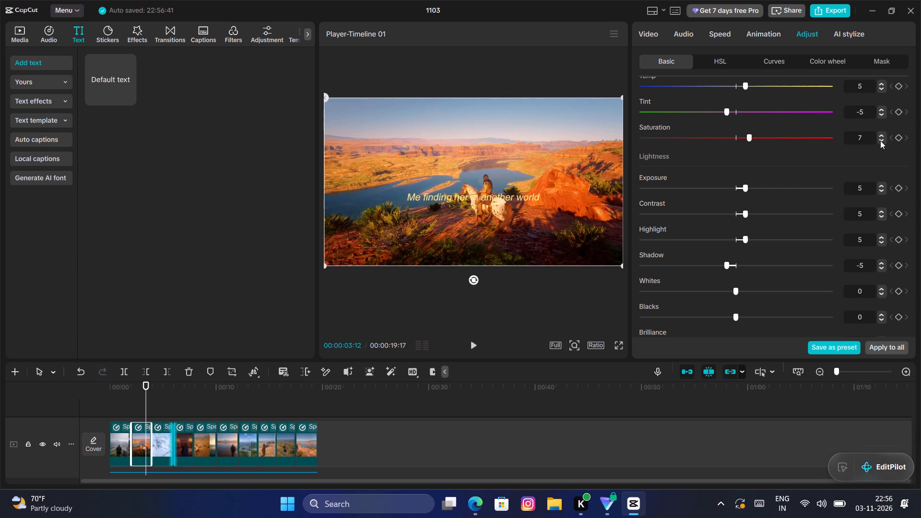
pyautogui.click(880, 141)
pyautogui.click(880, 141)
pyautogui.tripleClick(882, 191)
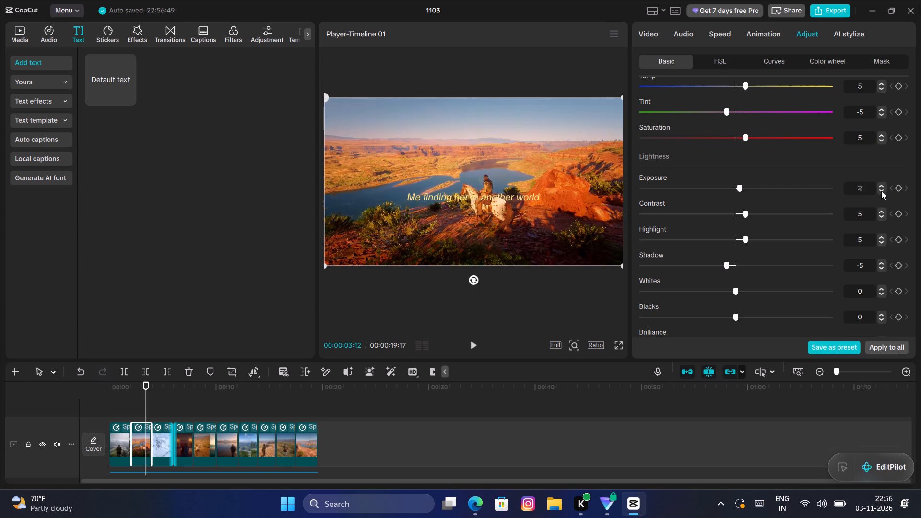
pyautogui.click(881, 191)
pyautogui.click(881, 191)
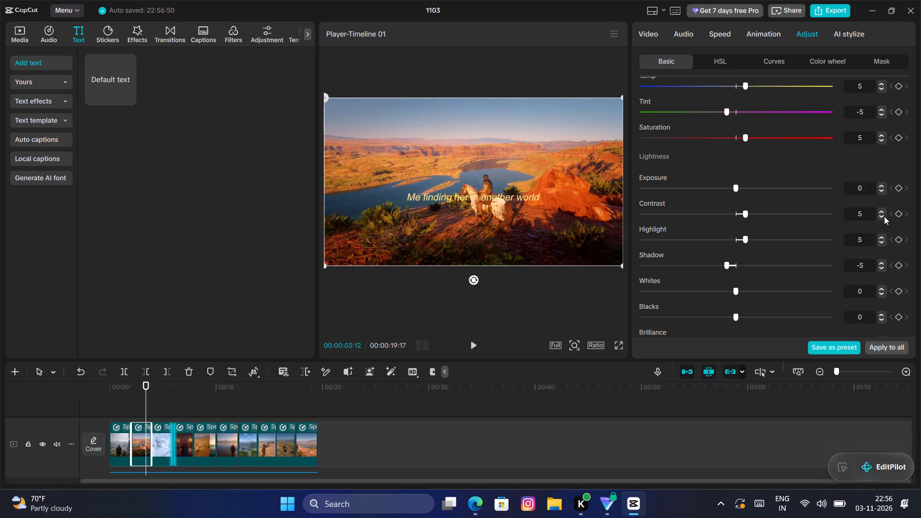
# Set the second clip's Contrast, Highlight and Tint adjustments to 0.
pyautogui.tripleClick(881, 216)
pyautogui.doubleClick(881, 216)
pyautogui.tripleClick(881, 242)
pyautogui.doubleClick(882, 241)
pyautogui.scroll(1, 878, 143)
pyautogui.tripleClick(881, 163)
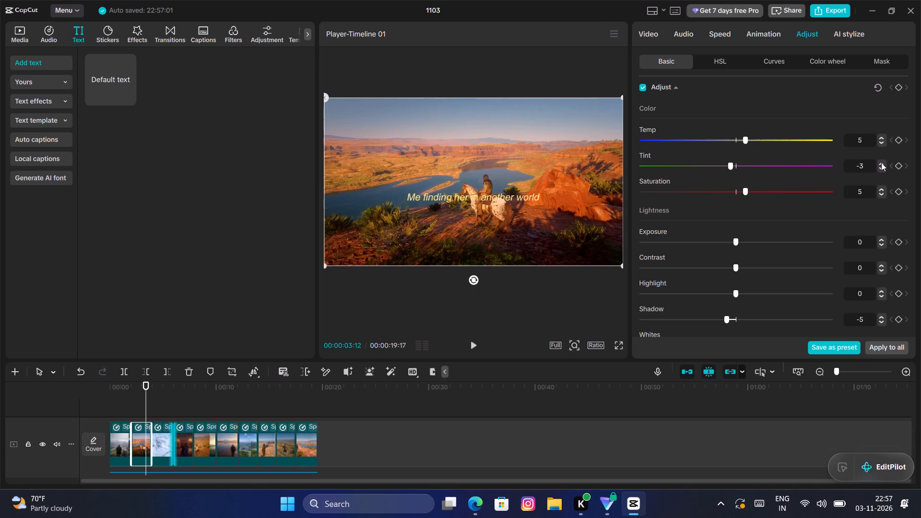
pyautogui.doubleClick(881, 163)
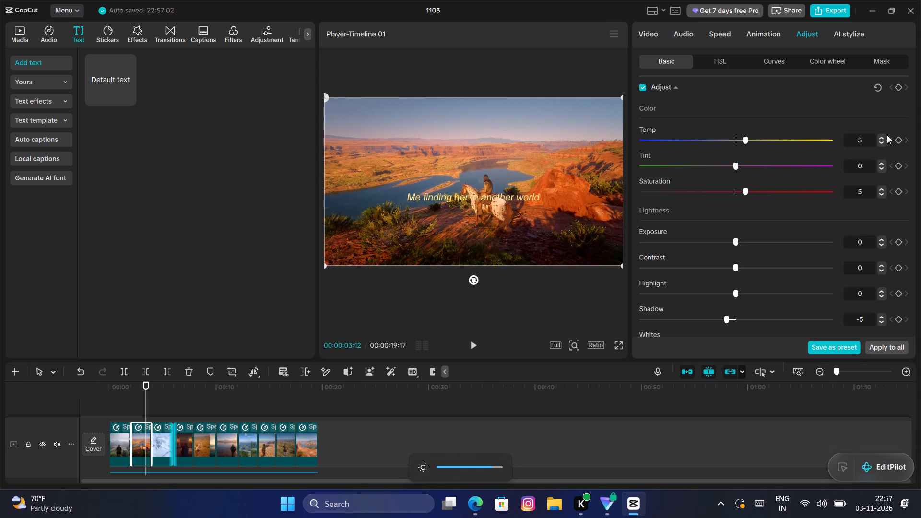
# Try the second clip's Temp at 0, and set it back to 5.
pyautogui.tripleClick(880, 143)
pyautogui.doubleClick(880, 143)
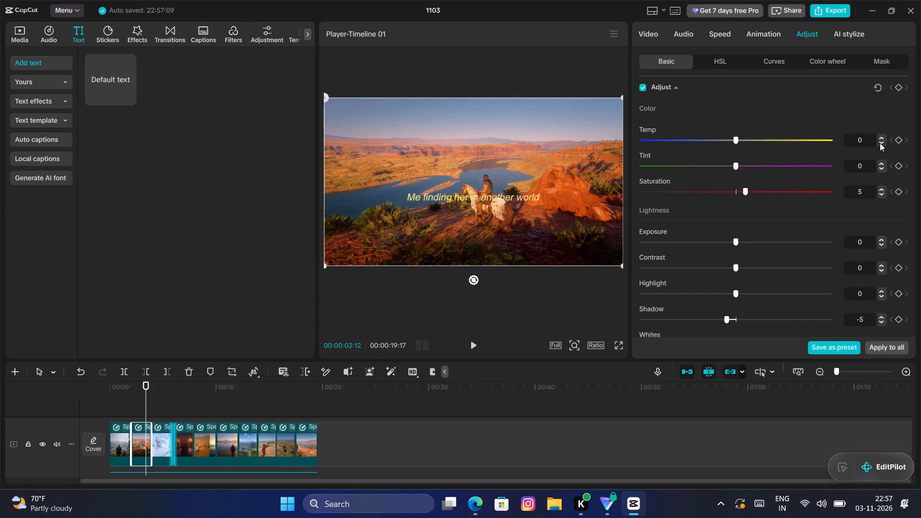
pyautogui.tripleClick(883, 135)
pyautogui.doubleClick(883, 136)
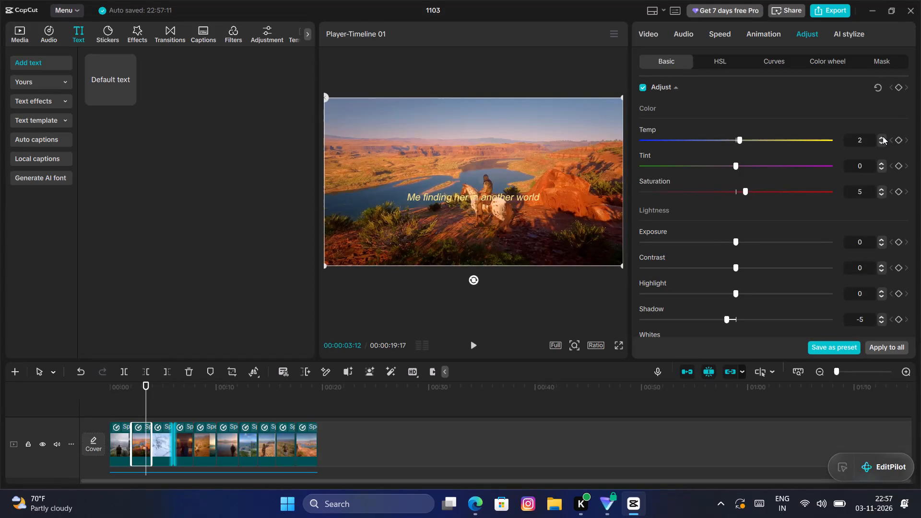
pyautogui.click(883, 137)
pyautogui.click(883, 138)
# Set the second clip's Shadow adjustment to 0.
pyautogui.scroll(-1, 849, 188)
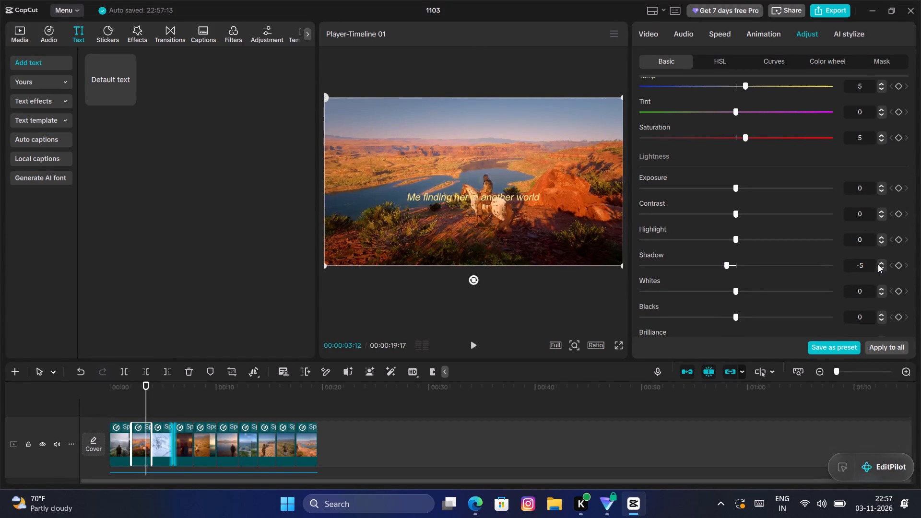
pyautogui.click(881, 267)
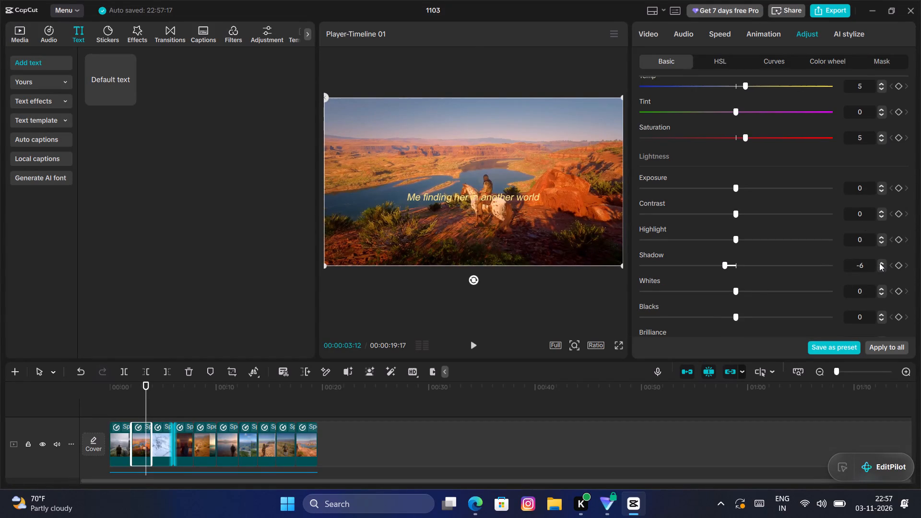
pyautogui.tripleClick(879, 263)
pyautogui.click(879, 263)
pyautogui.doubleClick(879, 263)
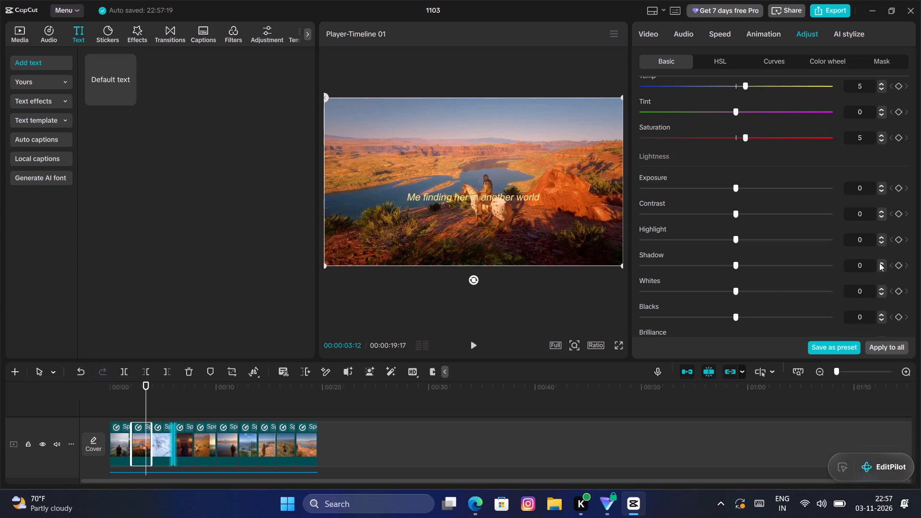
# Set the second clip's Sharpen and Clarity effects to 10 each.
pyautogui.scroll(-4, 838, 271)
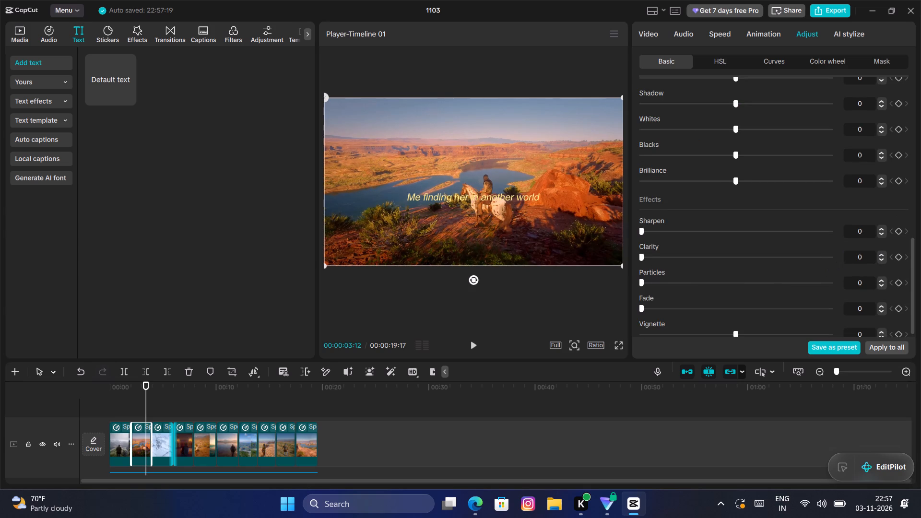
pyautogui.moveTo(688, 228); pyautogui.dragTo(832, 230)
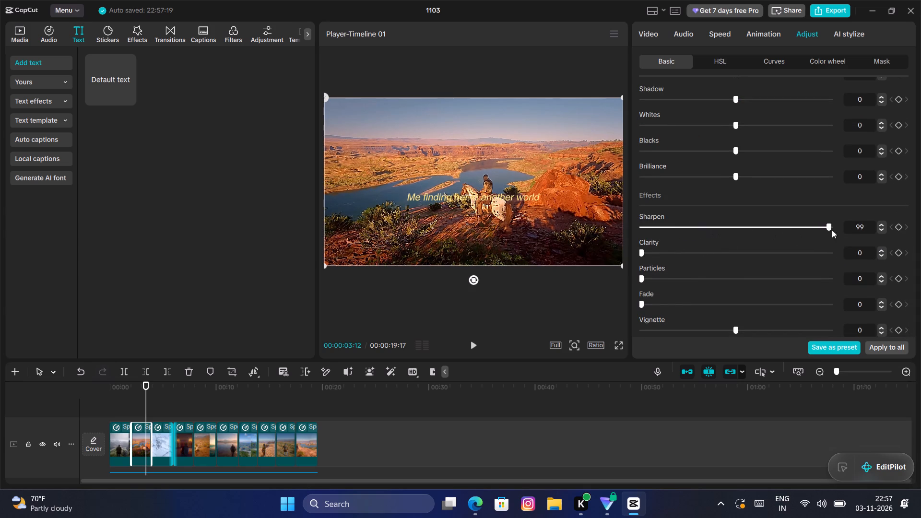
pyautogui.moveTo(832, 230); pyautogui.dragTo(672, 240)
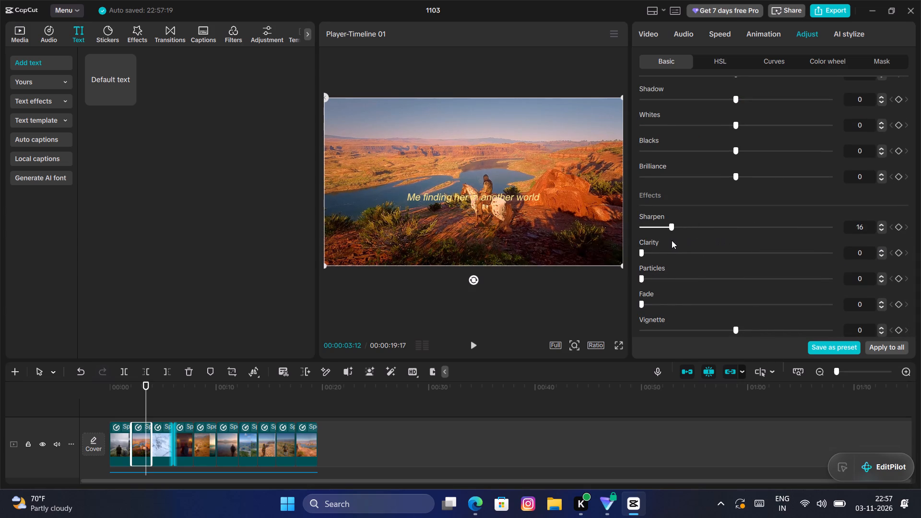
pyautogui.moveTo(672, 240); pyautogui.dragTo(663, 244)
pyautogui.moveTo(663, 244); pyautogui.dragTo(661, 245)
pyautogui.doubleClick(658, 255)
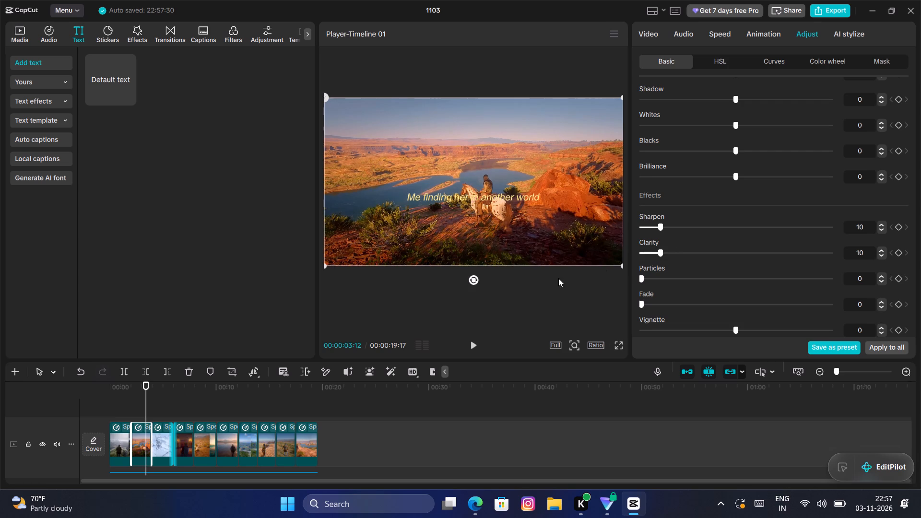
# Play the whole video from the start, both in the preview and full screen, to review the adjusted second clip among the other scenes.
pyautogui.click(109, 393)
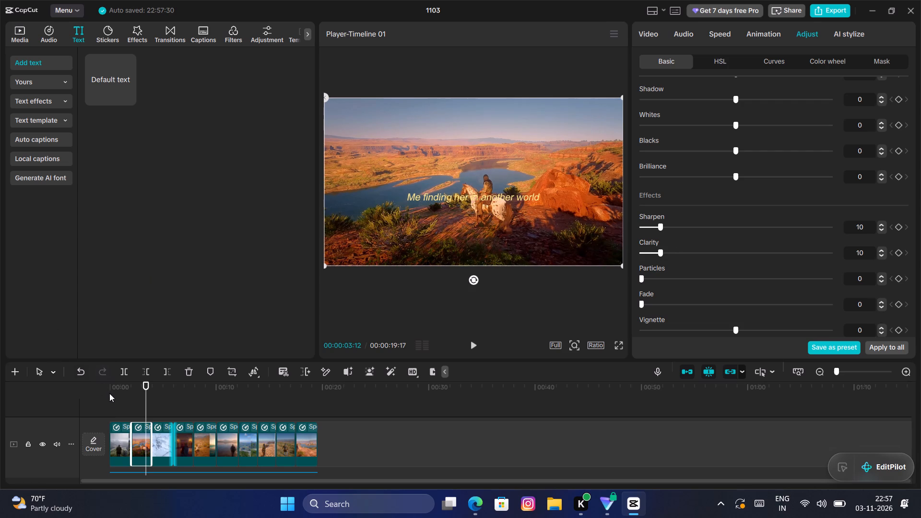
pyautogui.doubleClick(117, 402)
pyautogui.moveTo(117, 402); pyautogui.dragTo(64, 409)
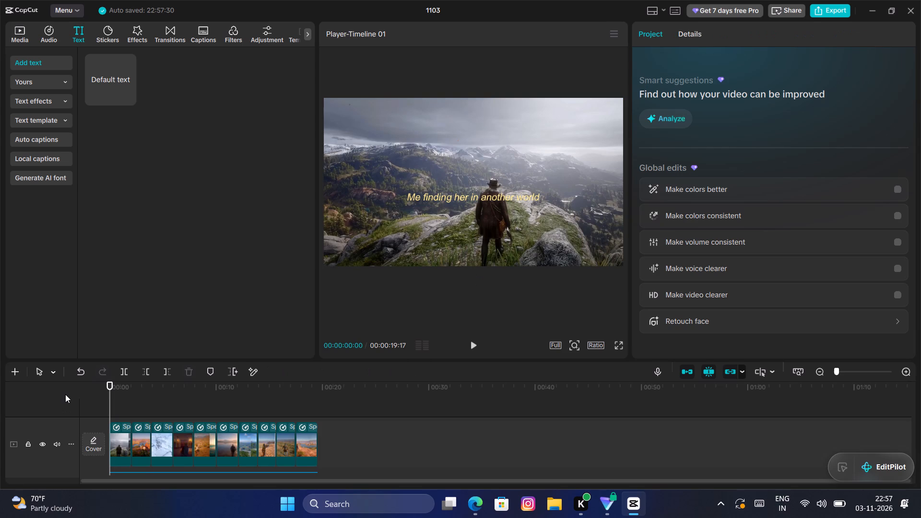
pyautogui.press('space')
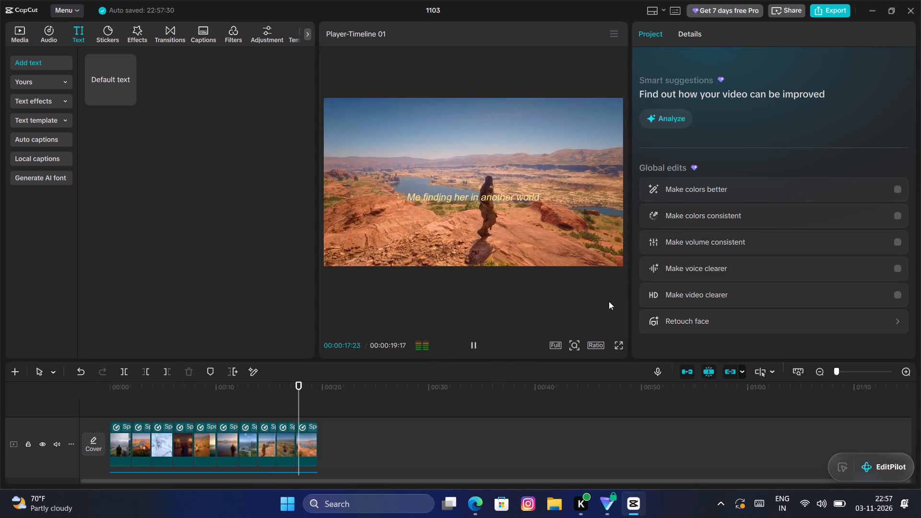
pyautogui.click(620, 348)
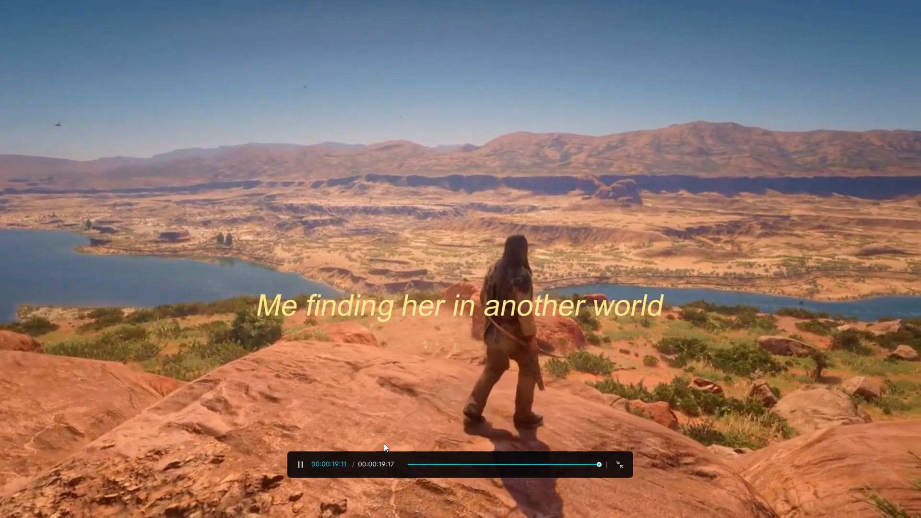
pyautogui.click(415, 468)
pyautogui.click(411, 469)
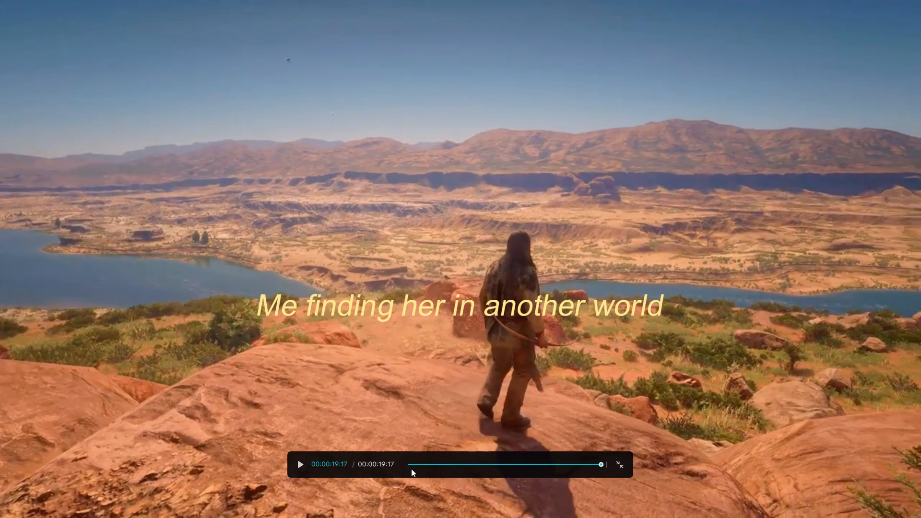
pyautogui.moveTo(414, 462); pyautogui.dragTo(393, 471)
pyautogui.press('space')
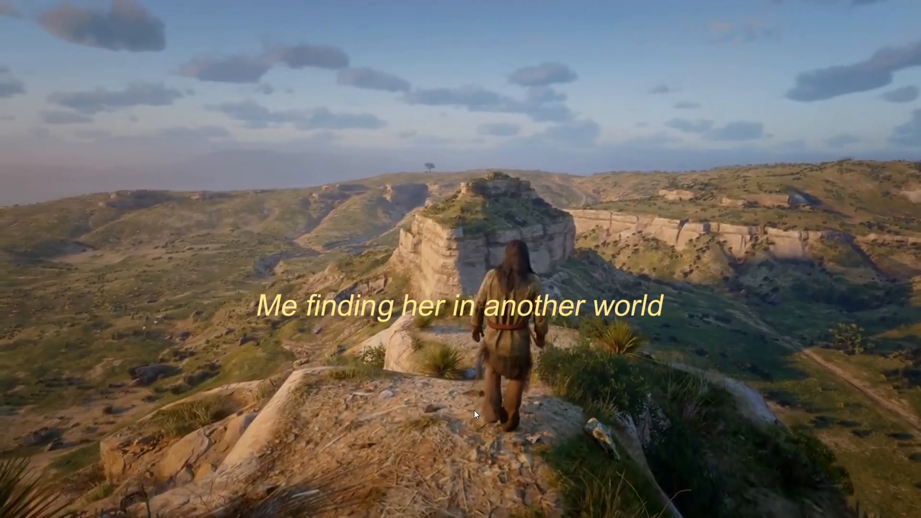
pyautogui.click(600, 390)
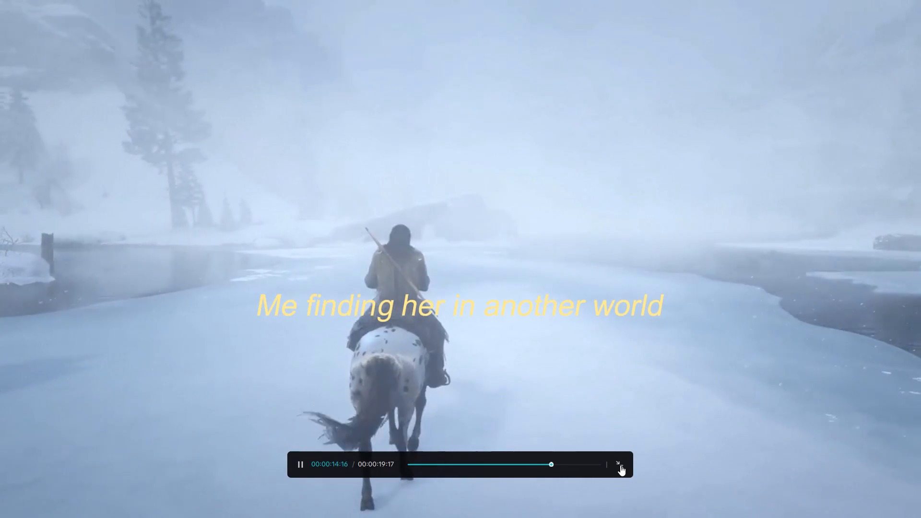
pyautogui.click(620, 465)
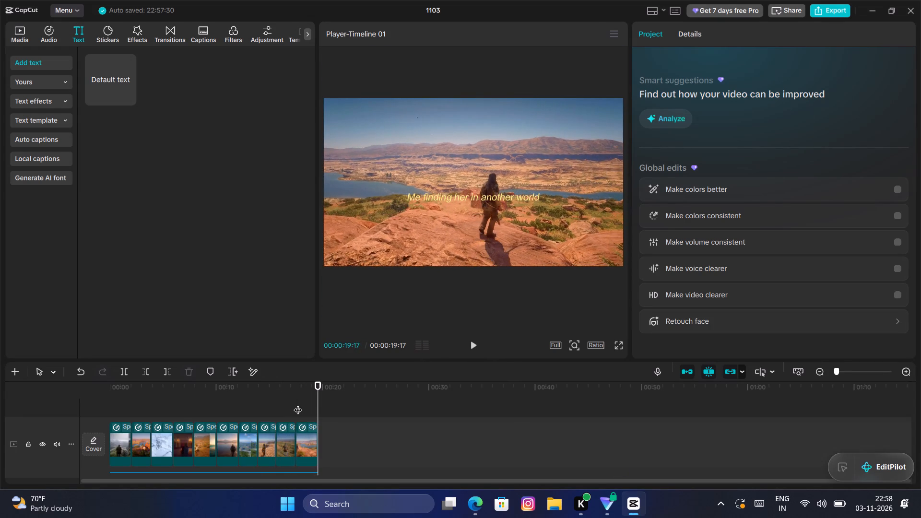
pyautogui.click(284, 414)
pyautogui.moveTo(284, 414); pyautogui.dragTo(51, 406)
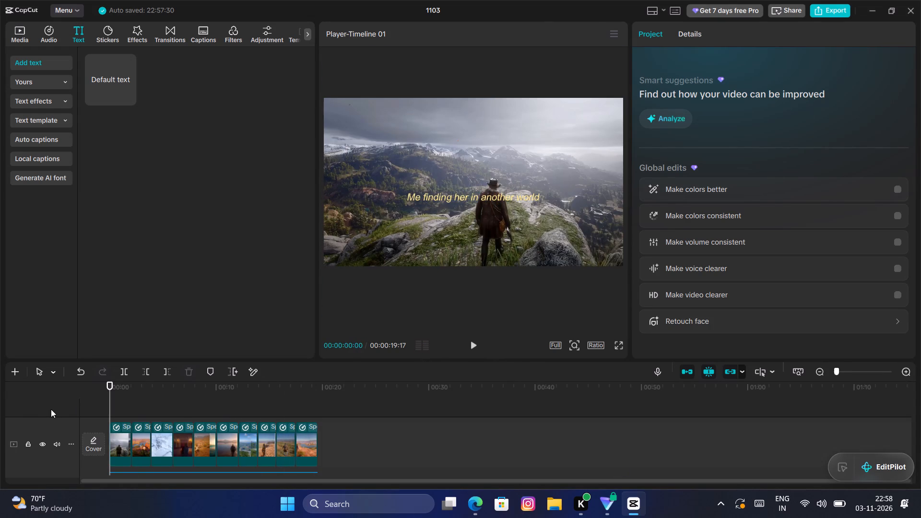
pyautogui.press('space')
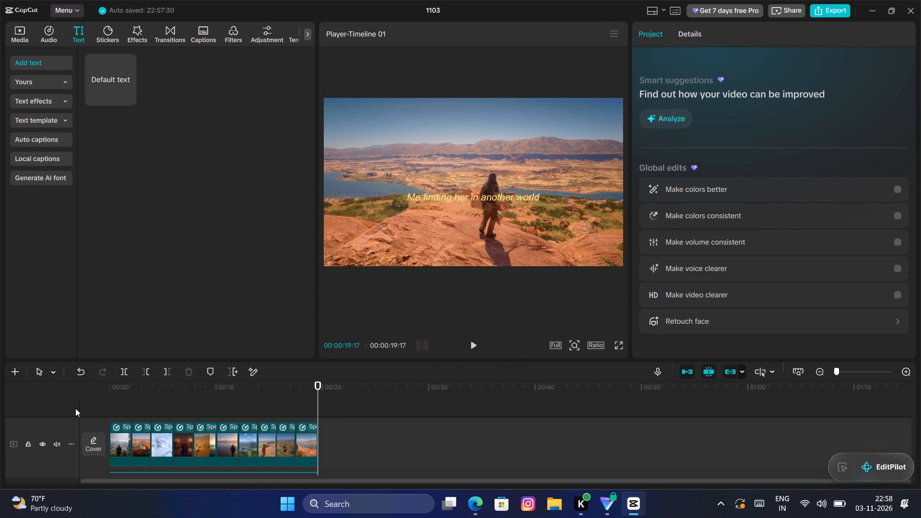
# Enlarge the timeline area to show the caption, video and audio tracks, and return the playhead to the start of the video.
pyautogui.scroll(-1, 182, 379)
pyautogui.scroll(-1, 269, 384)
pyautogui.scroll(-1, 356, 403)
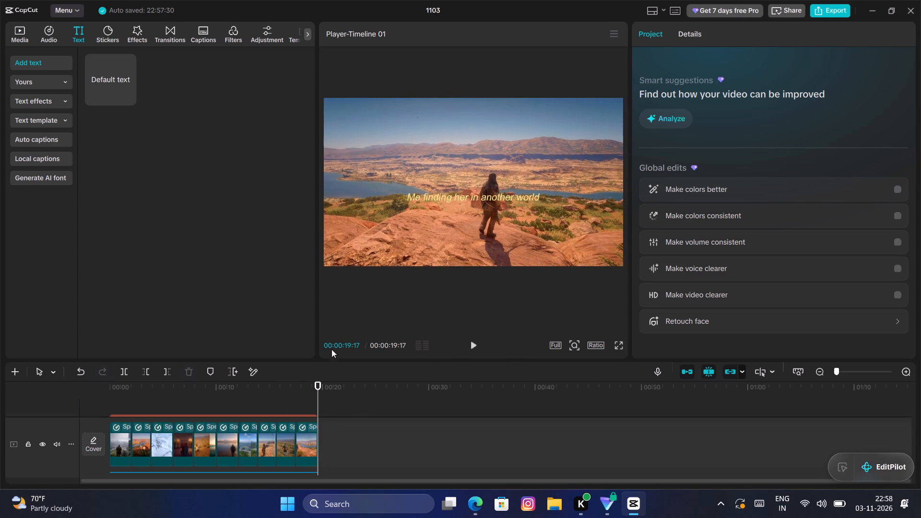
pyautogui.moveTo(332, 361); pyautogui.dragTo(338, 338)
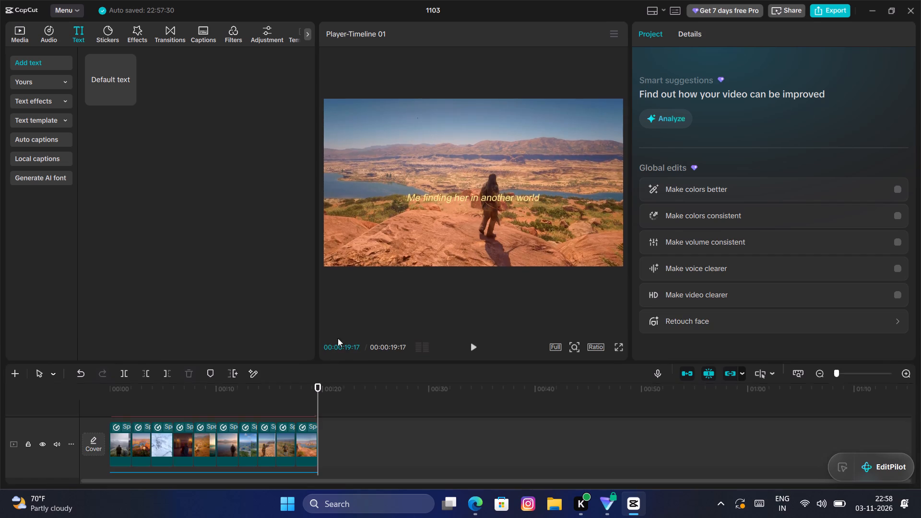
pyautogui.moveTo(338, 338); pyautogui.dragTo(350, 224)
pyautogui.click(151, 296)
pyautogui.moveTo(151, 296); pyautogui.dragTo(41, 324)
# Export the video as 1103.mp4 to drive E at 1080P, Higher bit rate, H.264 and 30fps, and close the sharing window.
pyautogui.rightClick(818, 14)
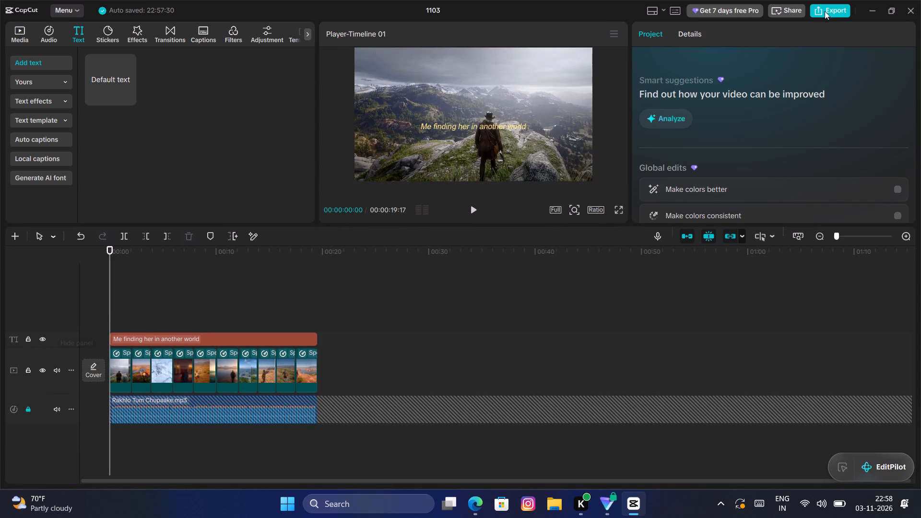
pyautogui.click(830, 12)
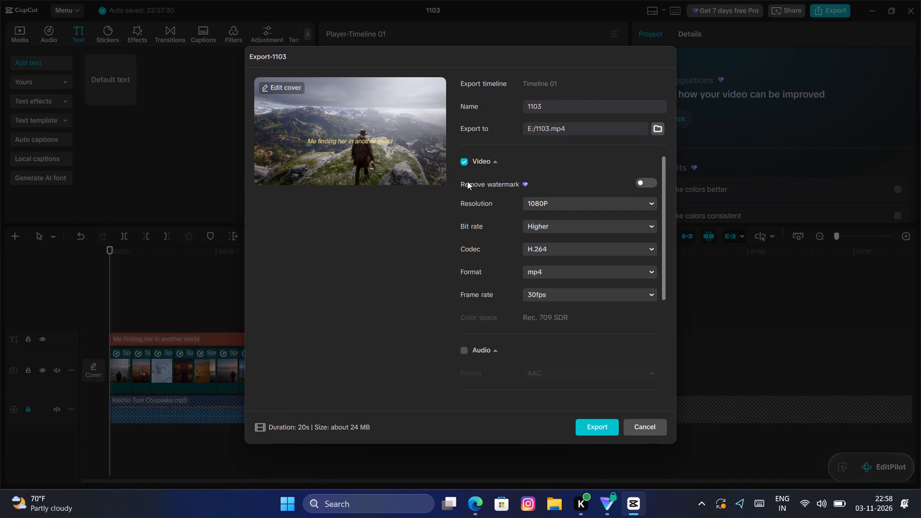
pyautogui.click(607, 427)
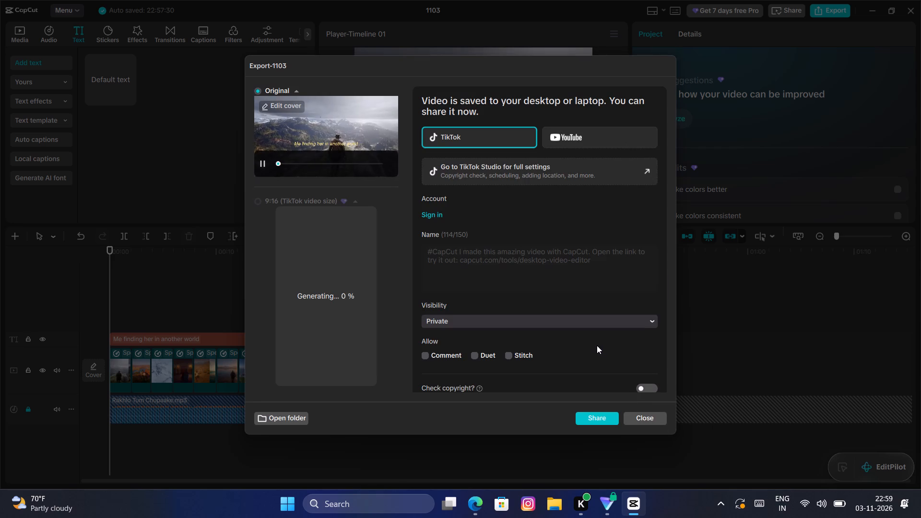
pyautogui.click(636, 414)
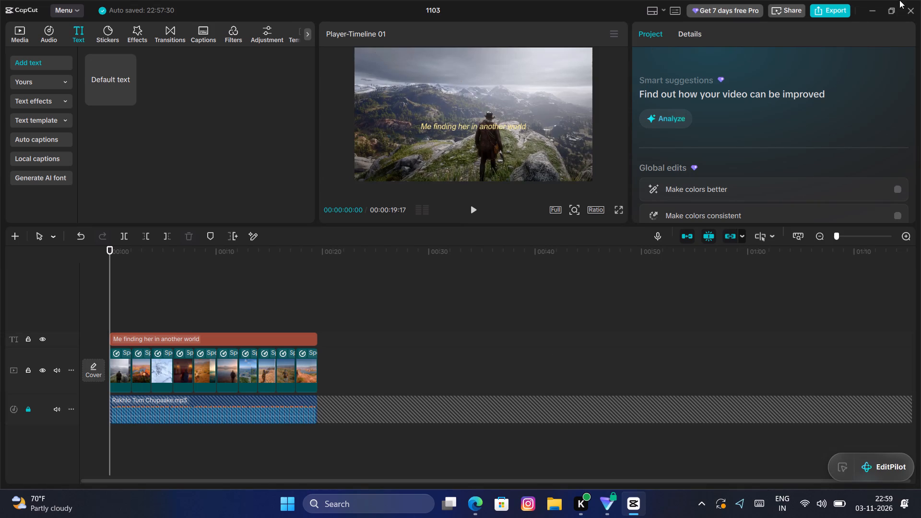